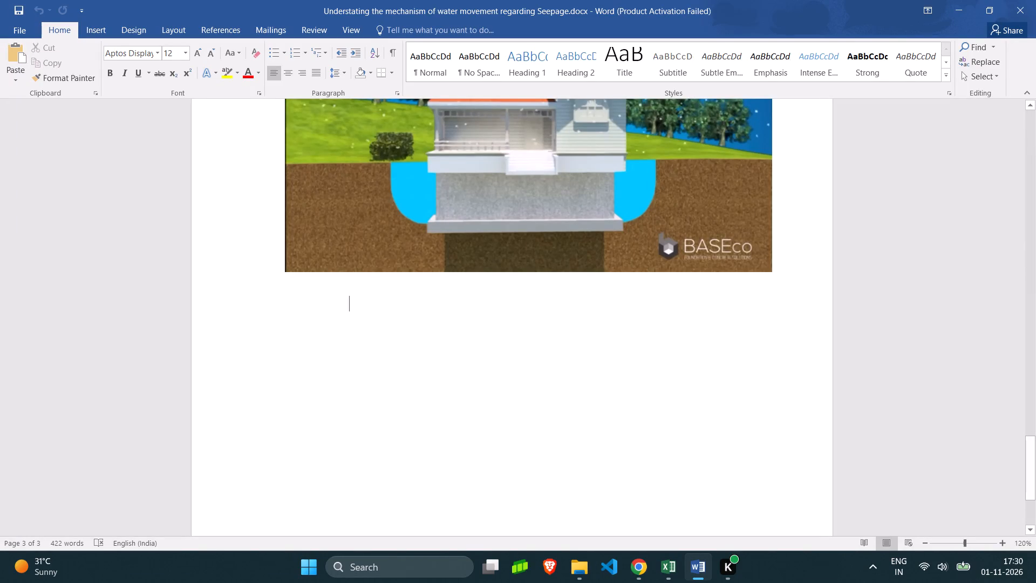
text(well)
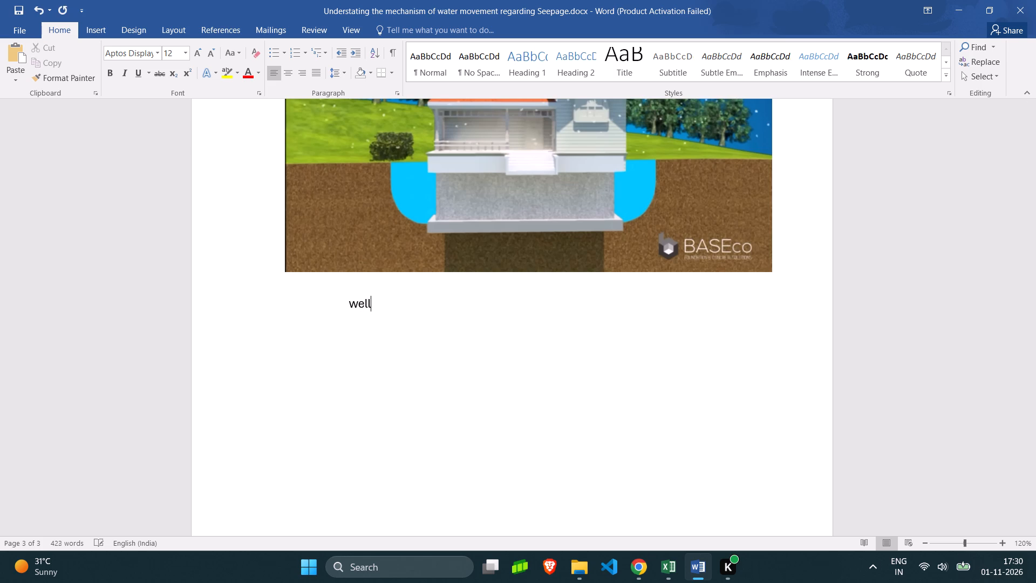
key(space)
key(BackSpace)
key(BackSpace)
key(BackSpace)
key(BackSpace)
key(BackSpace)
Start a paragraph below the house picture with "Well now what happens is that".
text(Well mo)
key(BackSpace)
key(BackSpace)
key(n)
text(ow what)
key(space)
text(happens is the)
key(BackSpace)
text(ah)
key(BackSpace)
text(t)
key(space)
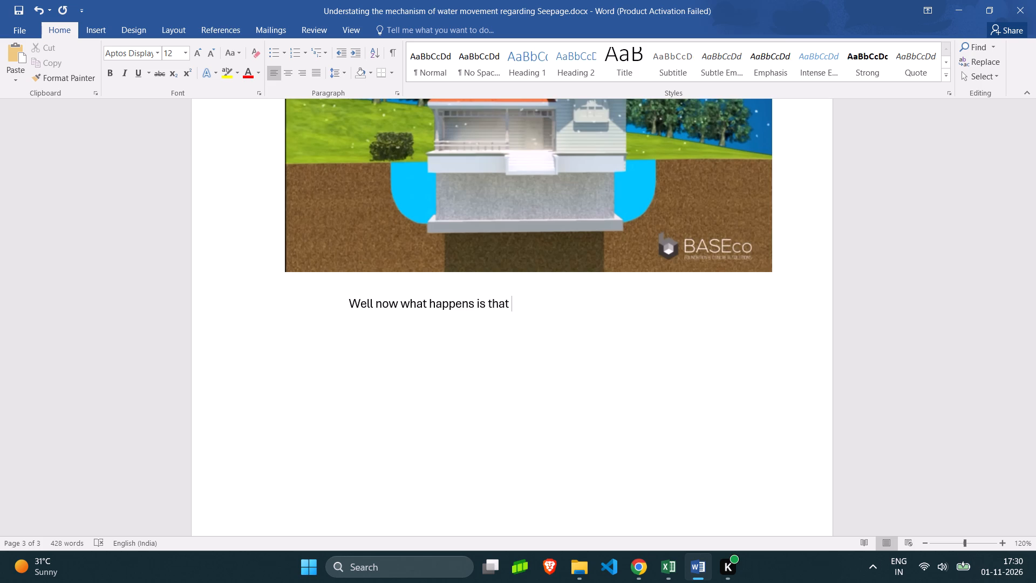
Continue the sentence with "as only the active soil section of the".
text(as)
key(space)
text(only)
key(space)
text(the active soil section i)
key(BackSpace)
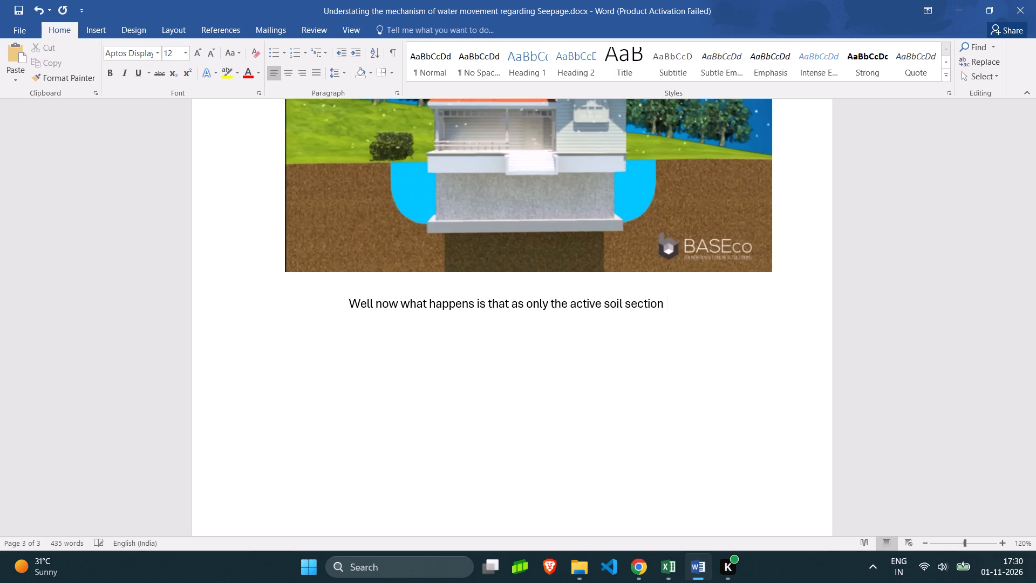
text(of thr)
key(space)
key(BackSpace)
key(BackSpace)
text(e)
key(space)
Continue the sentence with "has water inside it's pores".
text(has water inside its)
key(space)
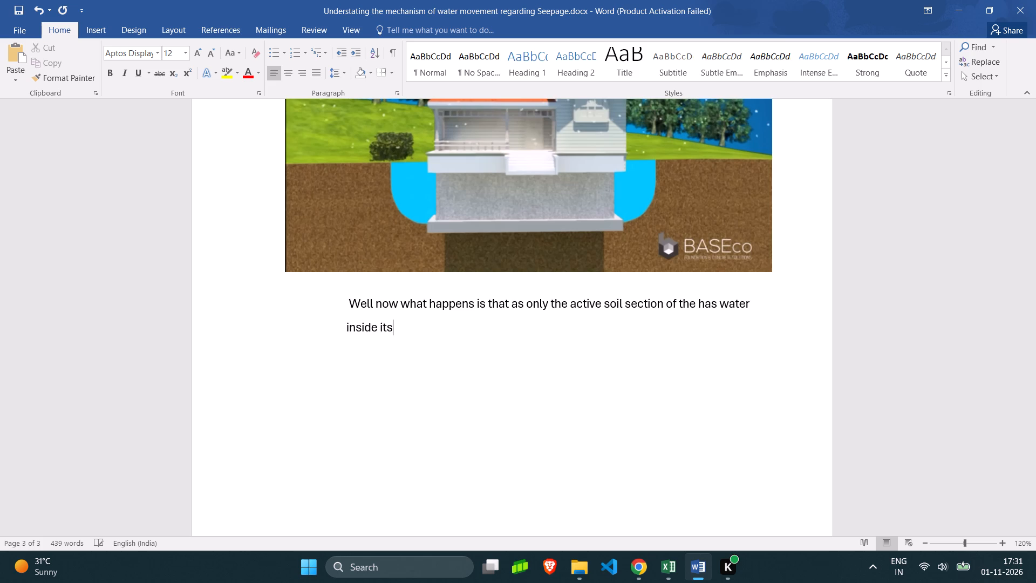
key(BackSpace)
key(BackSpace)
text('s)
key(space)
text(pores)
key(space)
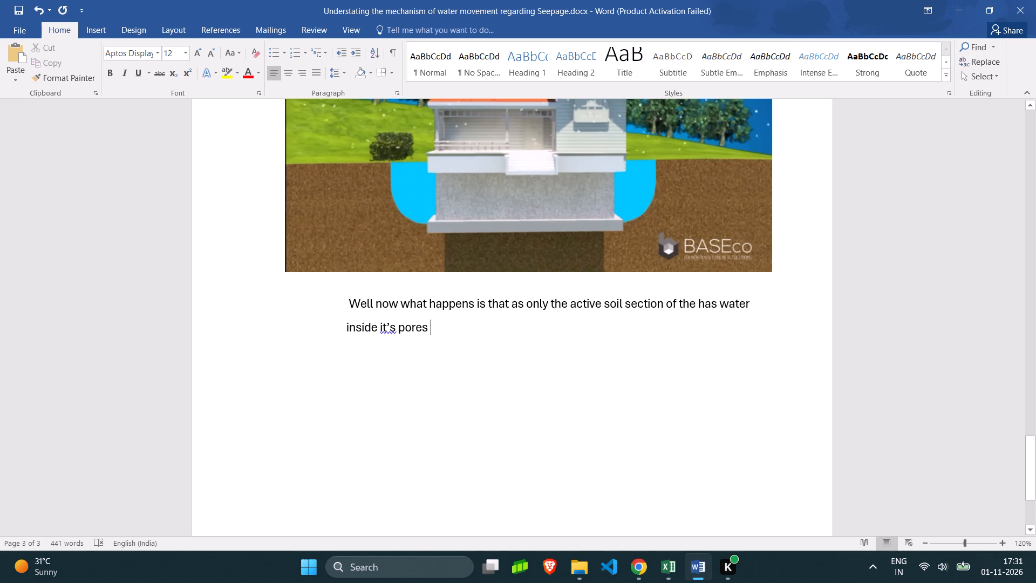
key(BackSpace)
key(BackSpace)
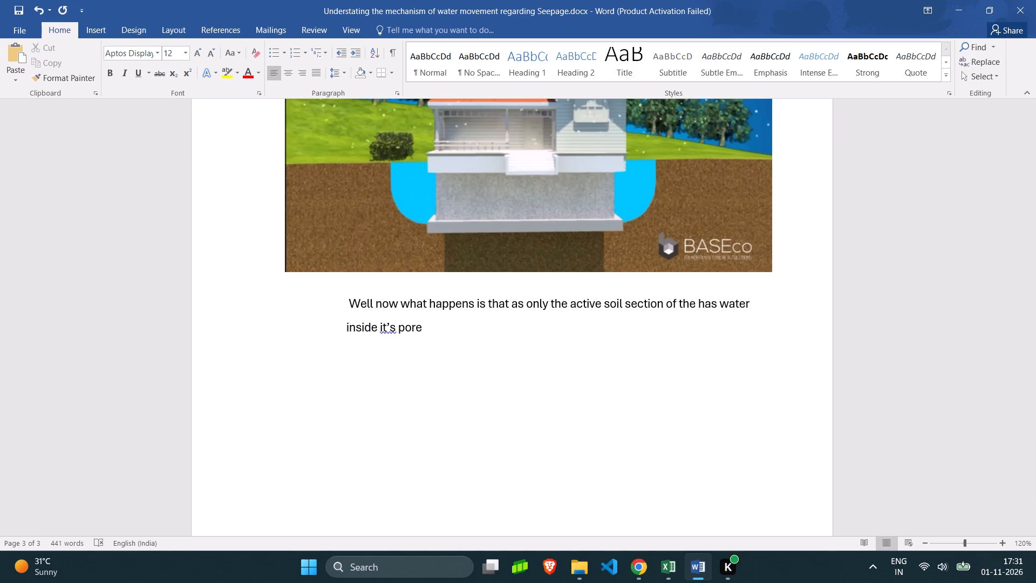
key(s)
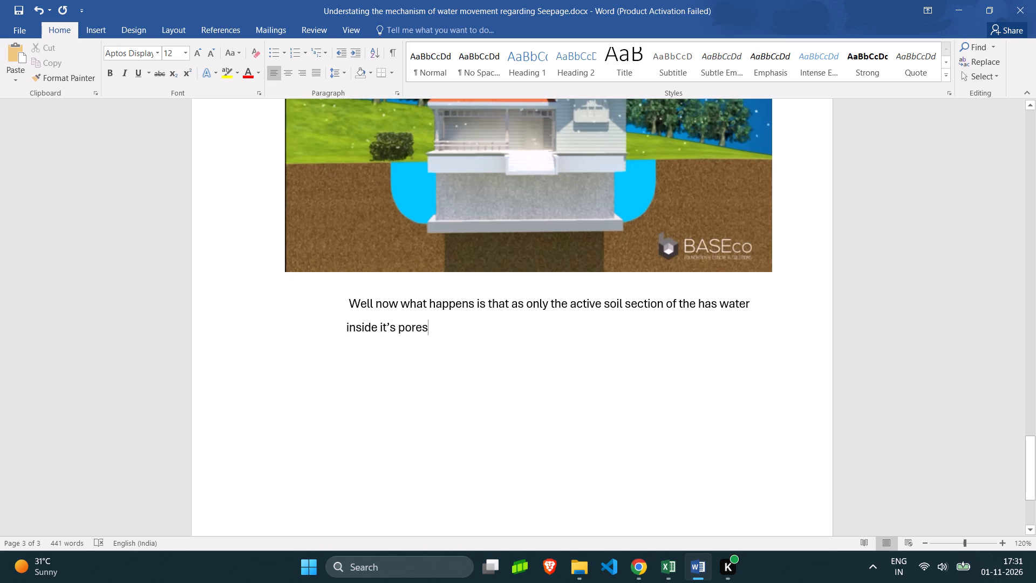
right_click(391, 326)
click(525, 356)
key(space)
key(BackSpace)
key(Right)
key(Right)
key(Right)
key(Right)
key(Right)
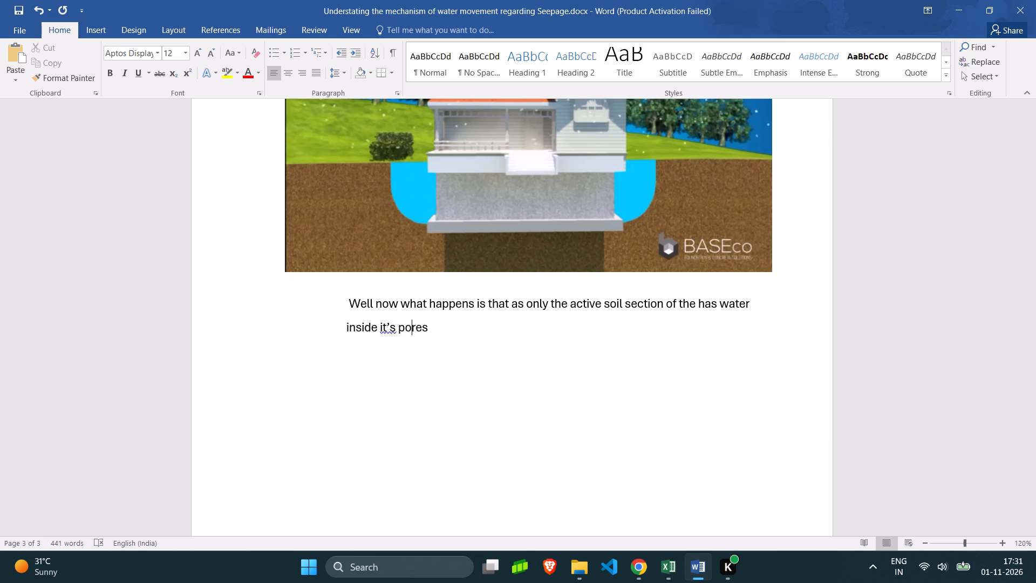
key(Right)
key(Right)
Continue the sentence after "pores" with "it will then generate hydrolic pressure".
key(space)
text(it)
key(space)
key(BackSpace)
key(space)
text(will)
key(space)
text(then generate)
key(space)
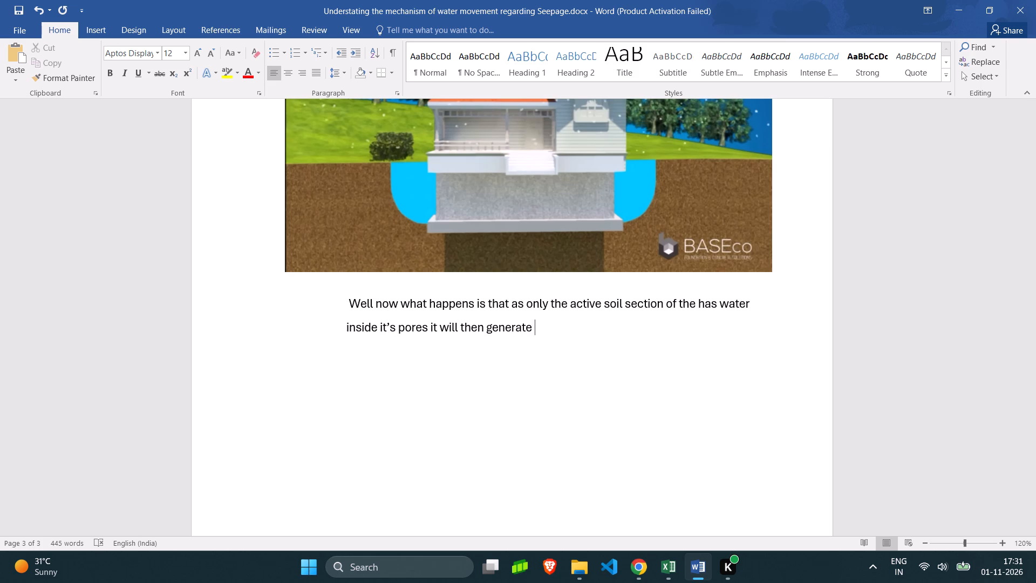
text(hydr)
text(olic pressure)
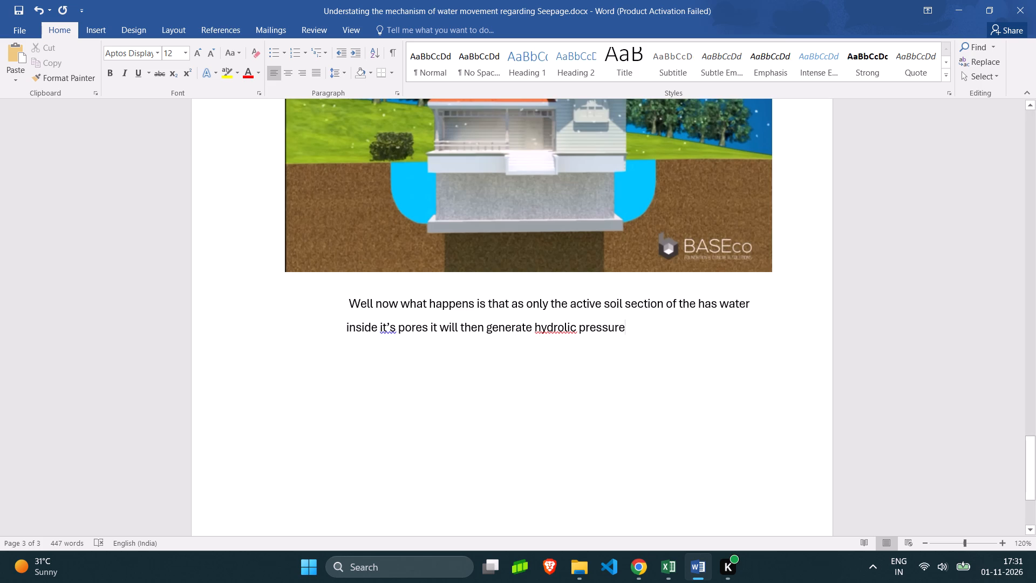
Correct the misspelled word "hydrolic" to the suggested spelling "hydraulic".
right_click(539, 328)
click(623, 348)
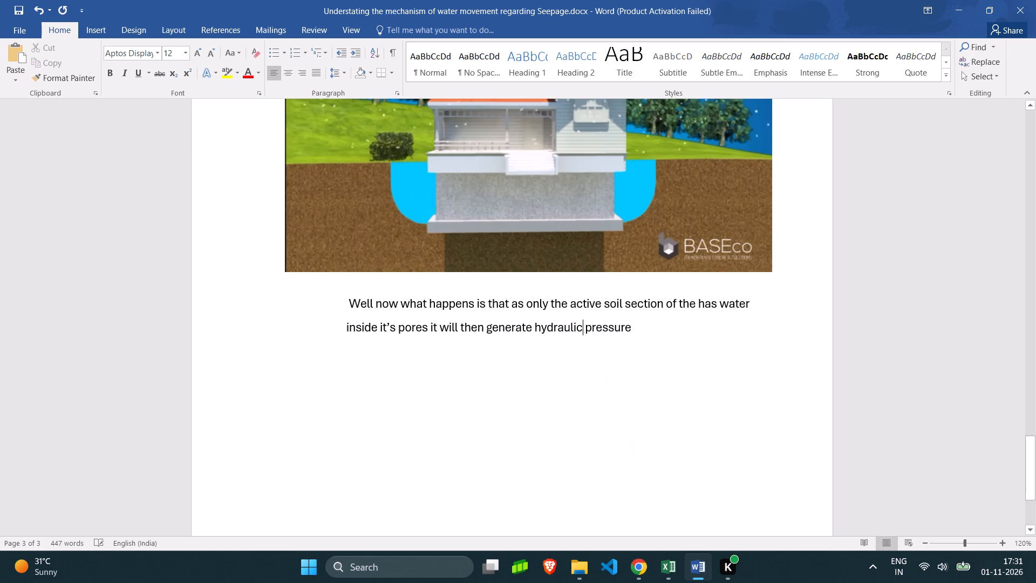
Add the superscript reference "[3]" after "hydraulic pressure" and end the sentence with a normal-size full stop.
click(632, 331)
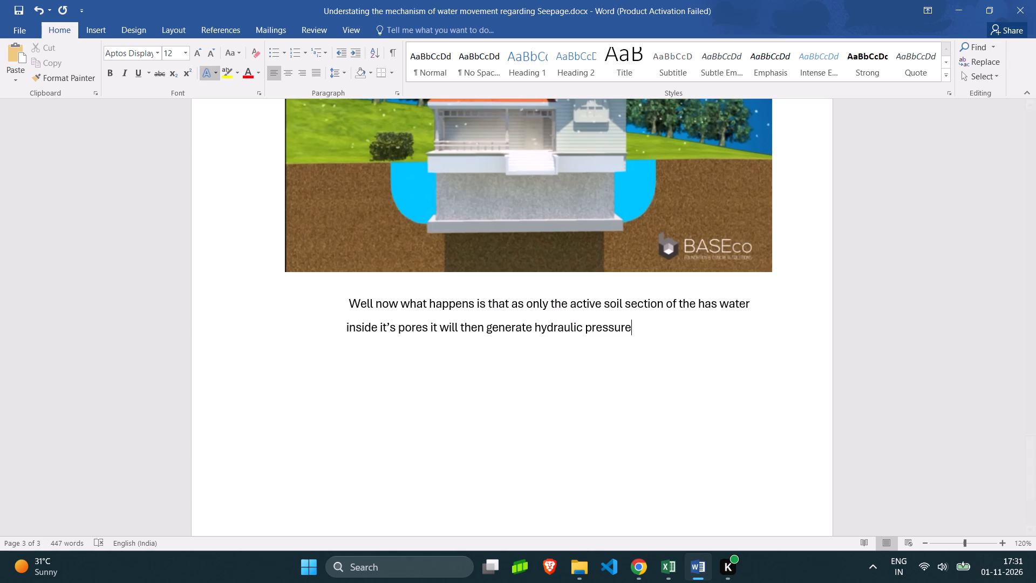
click(187, 71)
key(space)
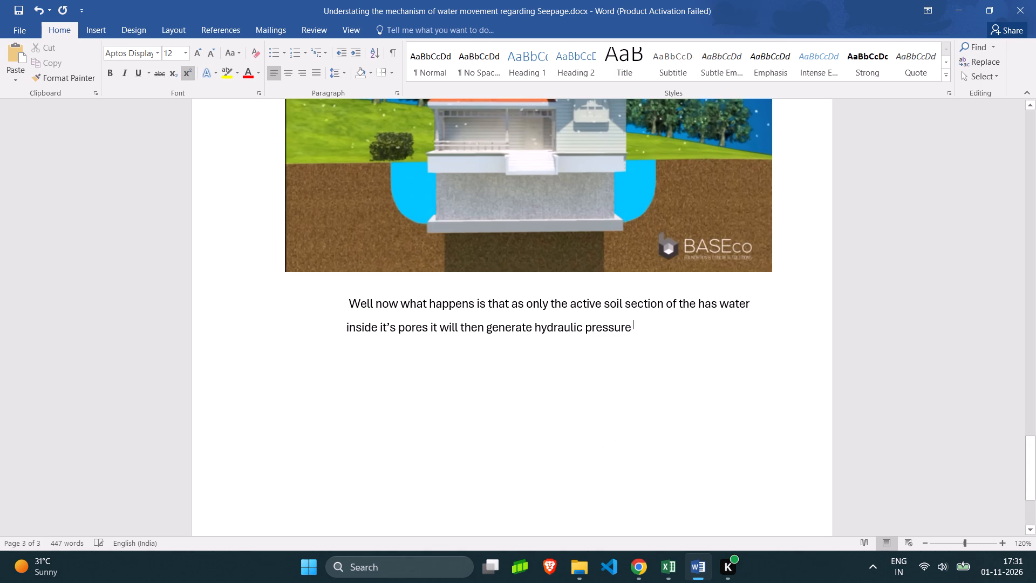
key(bracketleft)
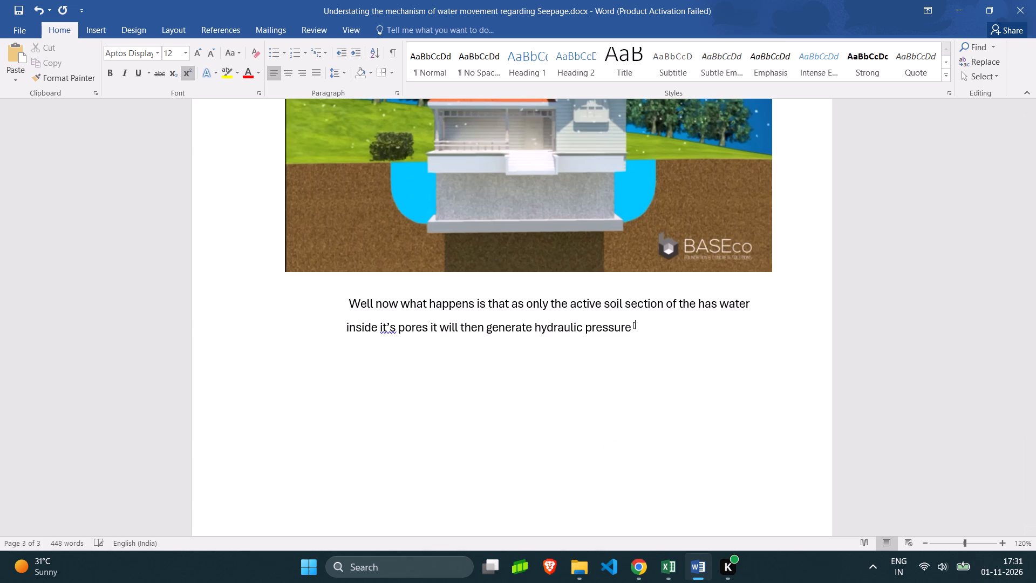
key(3)
key(bracketright)
click(192, 72)
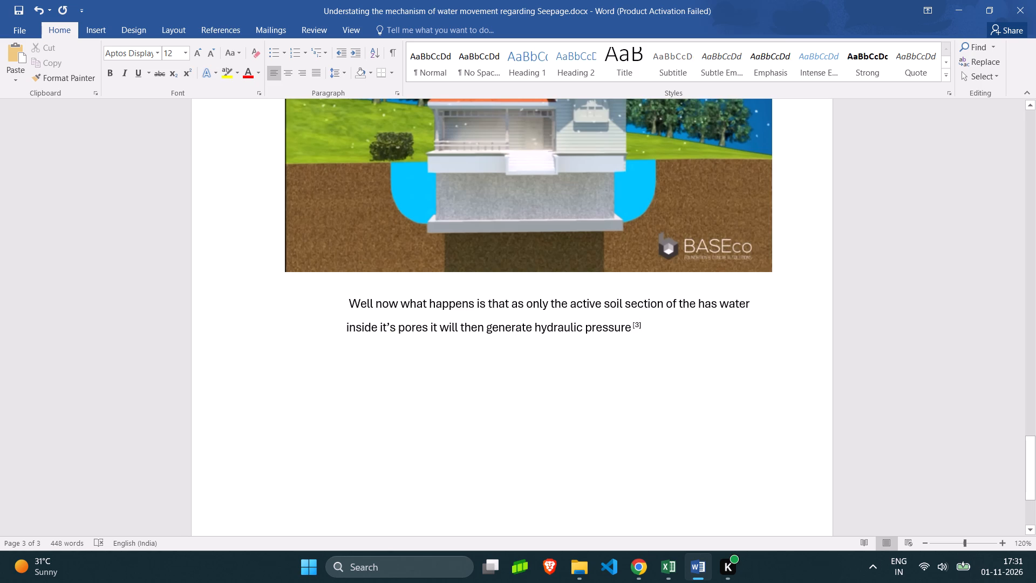
key(period)
Check how note [2] is laid out, and begin a note labelled "[3]" below the hydraulic pressure paragraph.
scroll(628, 321, down, 4)
scroll(428, 354, down, 2)
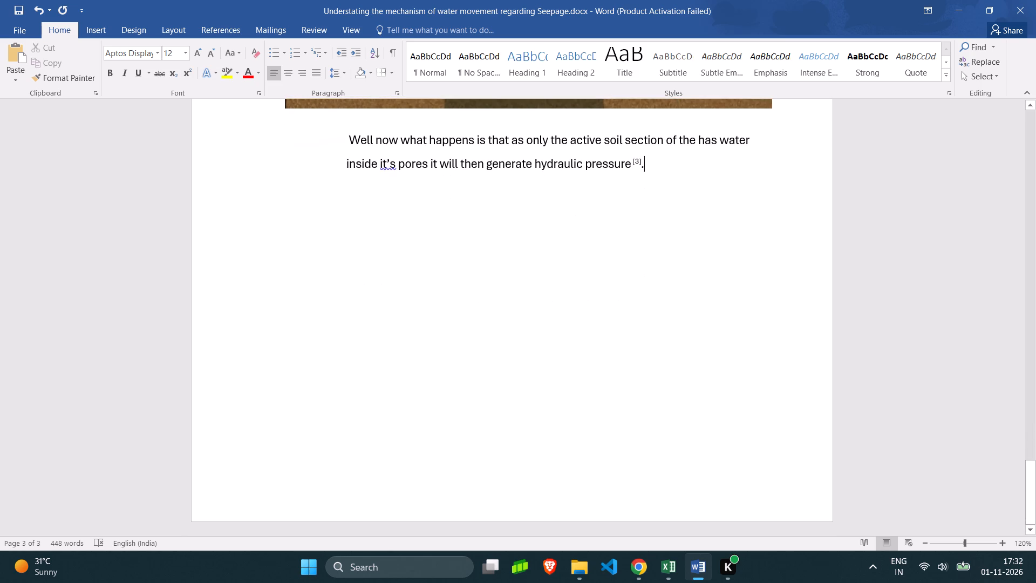
click(383, 404)
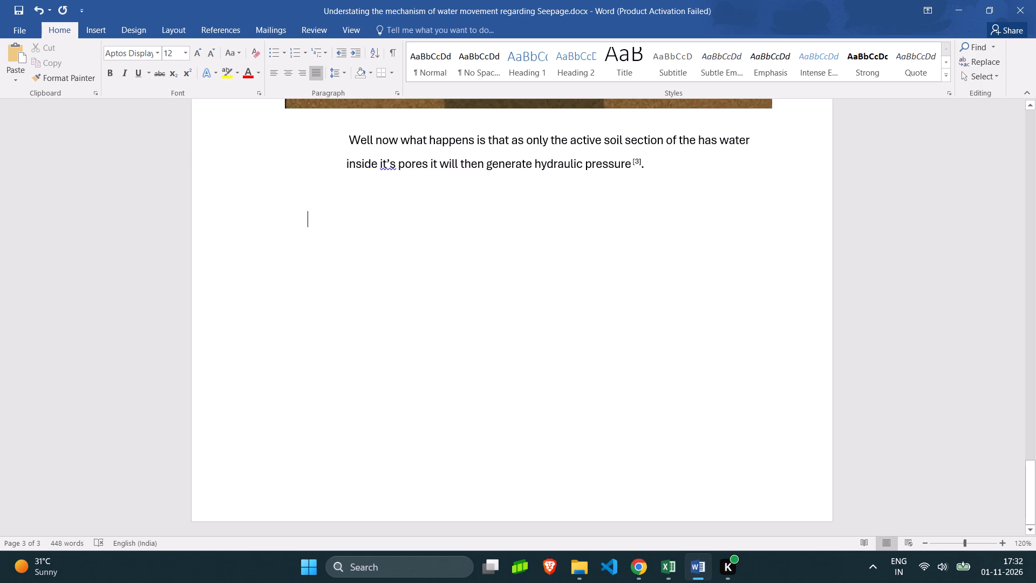
scroll(362, 205, up, 18)
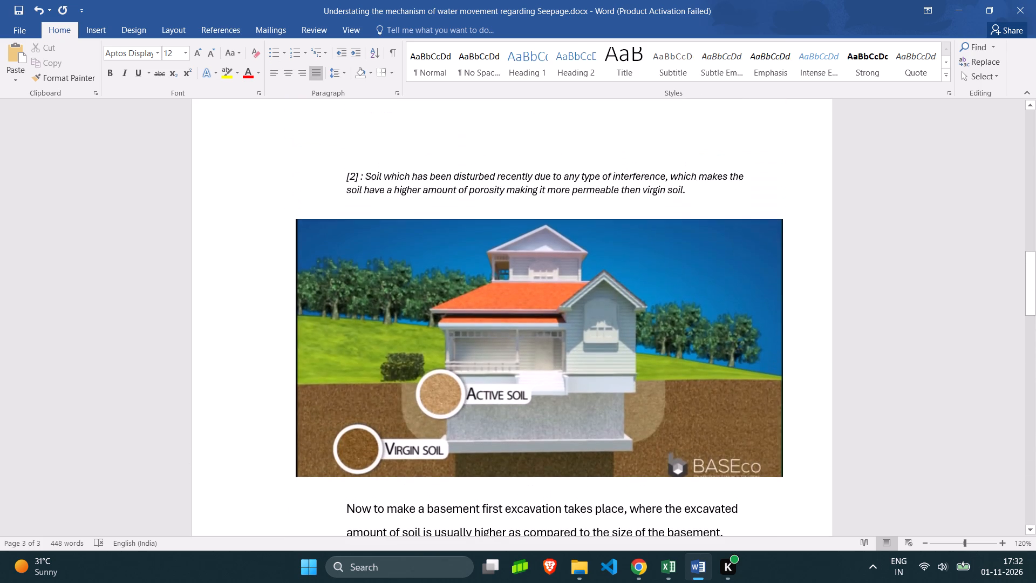
click(398, 184)
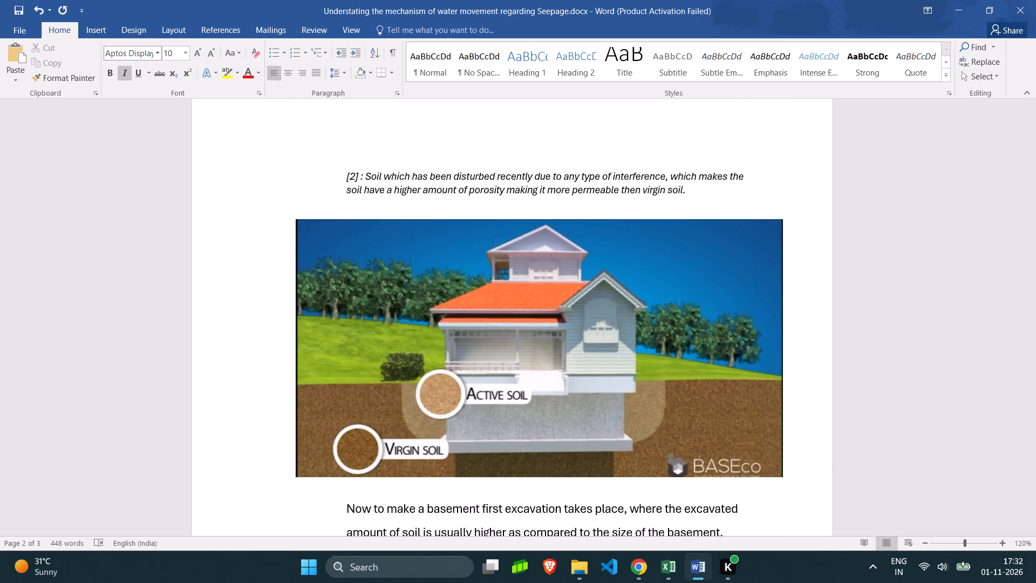
scroll(432, 232, down, 10)
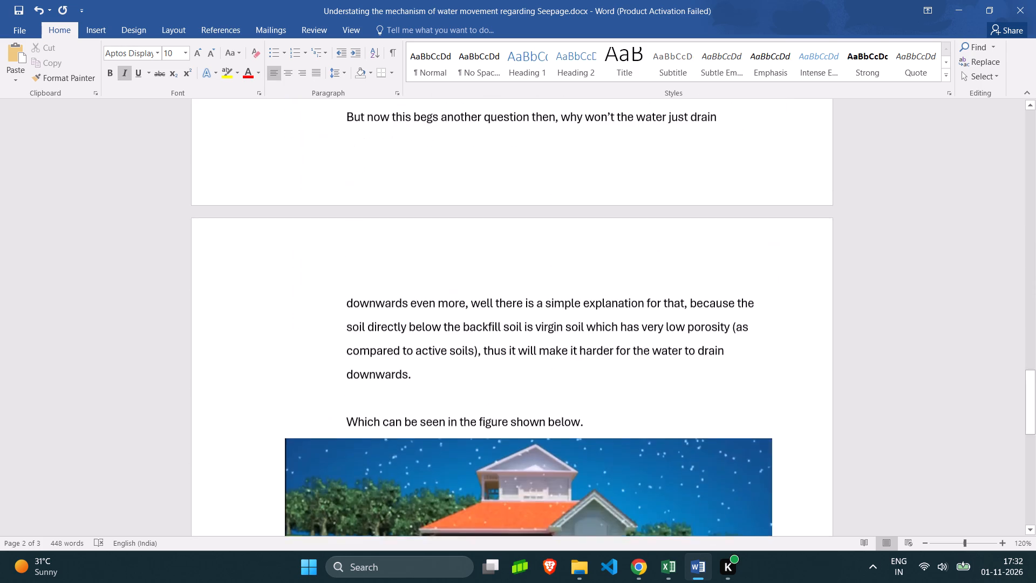
scroll(440, 243, down, 7)
click(404, 299)
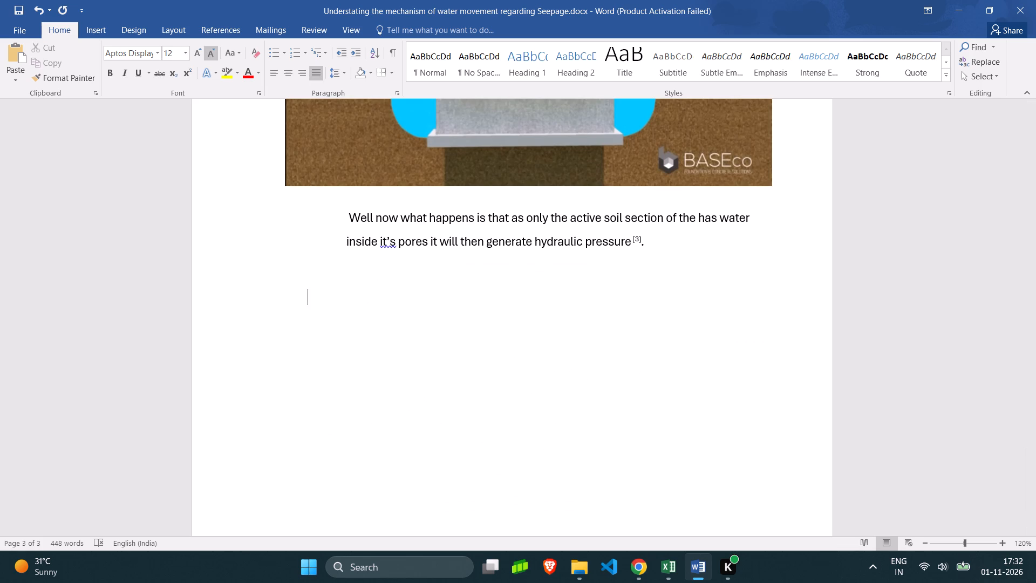
text([])
key(Left)
key(3)
key(Right)
key(space)
Write the text of note [3] as "The pressure exreted by water to a retaining structure".
text(the)
key(space)
key(BackSpace)
key(BackSpace)
key(BackSpace)
key(BackSpace)
text(The pressure)
key(space)
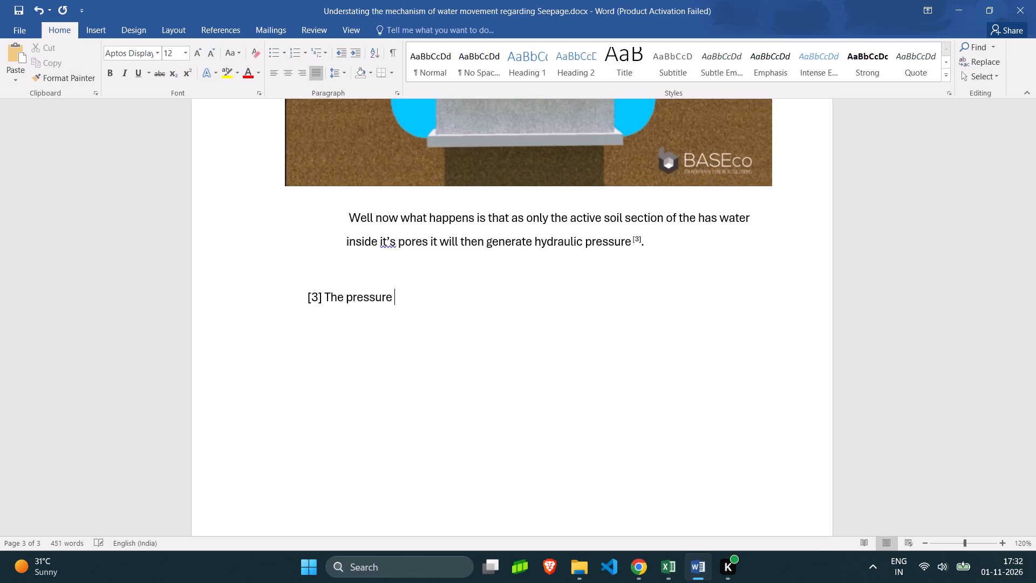
text(exreted by)
key(space)
text(water)
key(space)
text(to a)
key(space)
text(retaining structure)
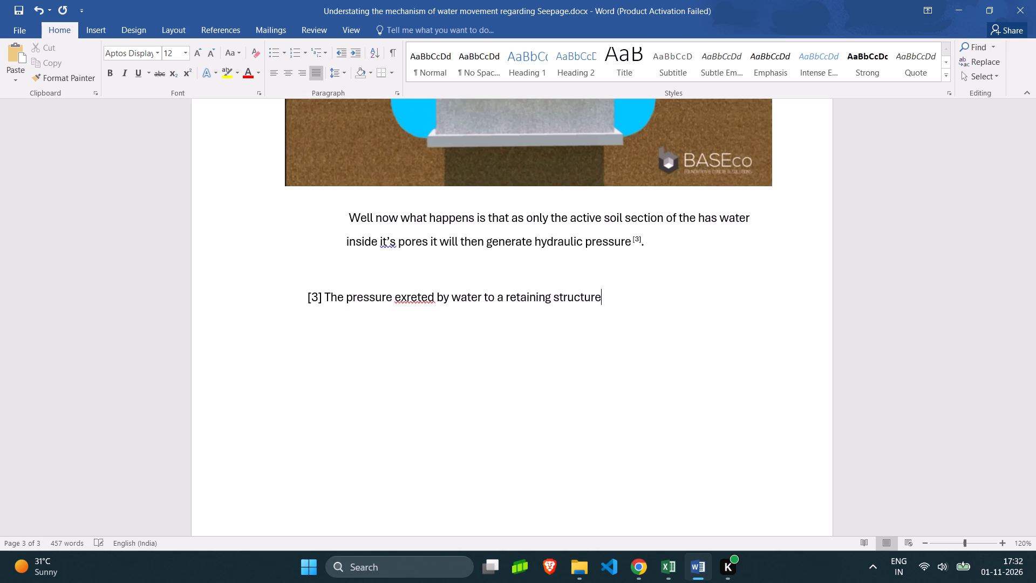
Continue note [3] with ", which increases with depth".
text(, which)
key(space)
text(in)
text(creases with depth)
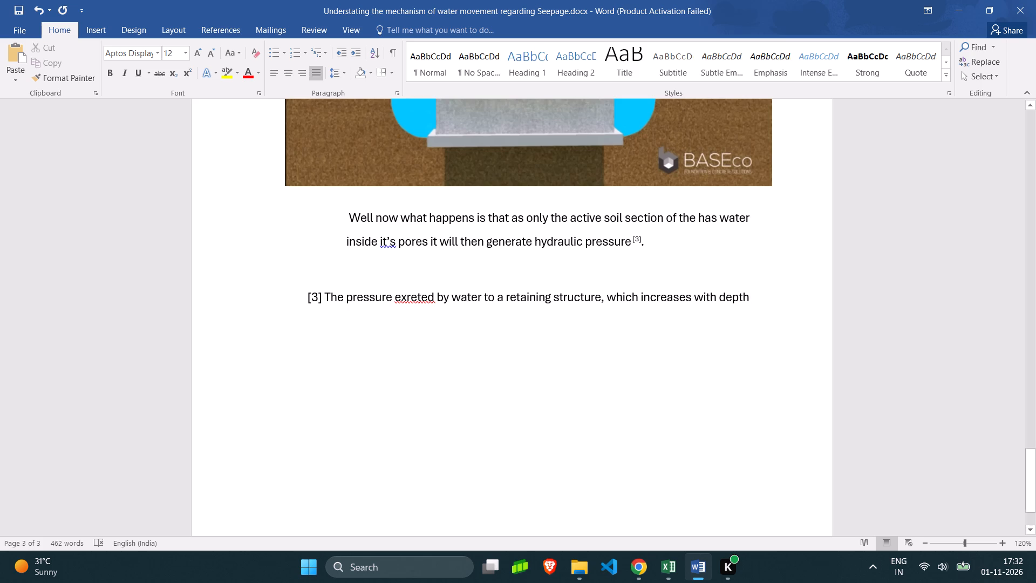
Correct the misspelled word "exreted" in note [3] to the suggested spelling "exerted".
right_click(410, 302)
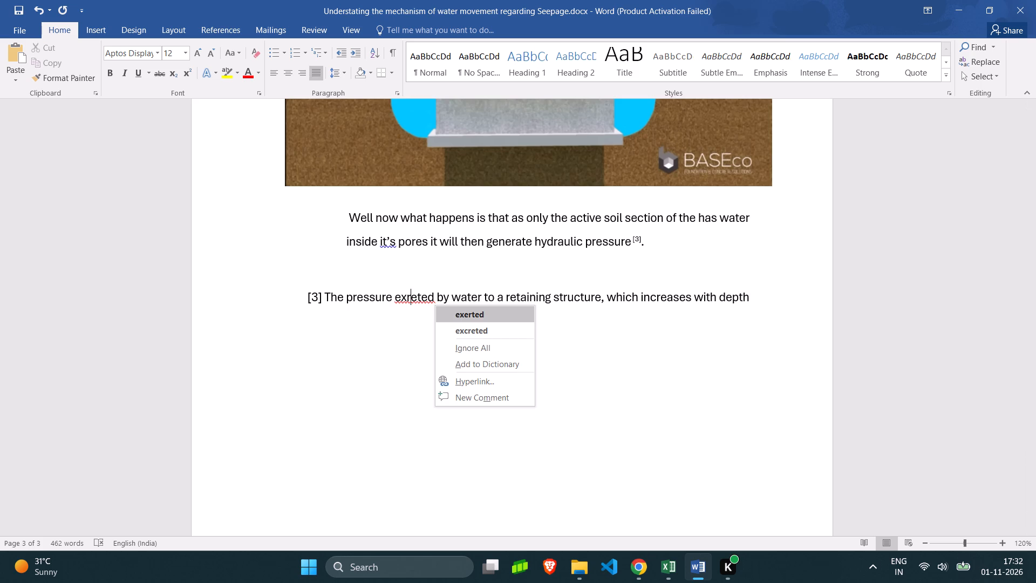
click(472, 310)
End note [3] with a full stop after "depth".
click(758, 300)
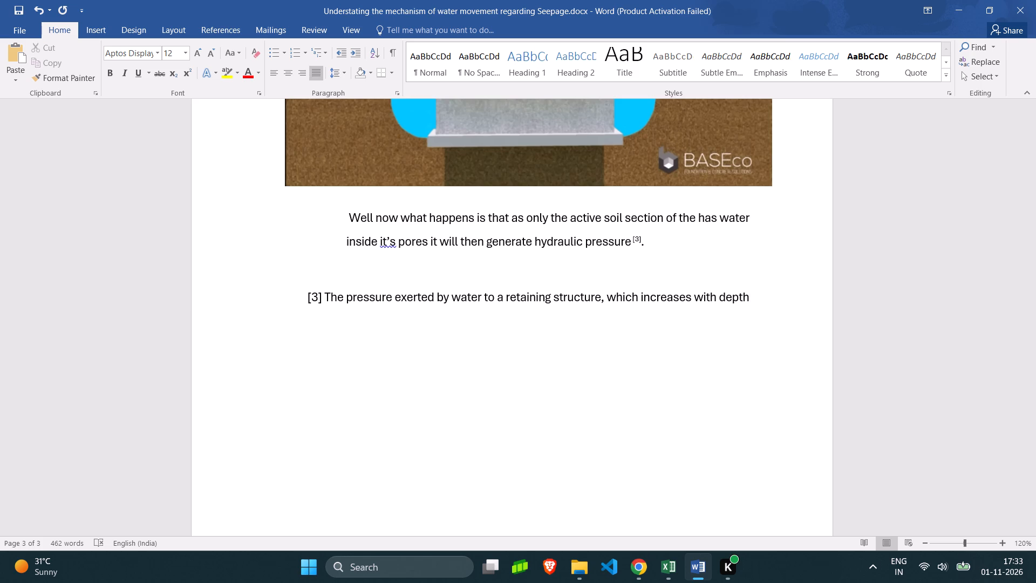
key(period)
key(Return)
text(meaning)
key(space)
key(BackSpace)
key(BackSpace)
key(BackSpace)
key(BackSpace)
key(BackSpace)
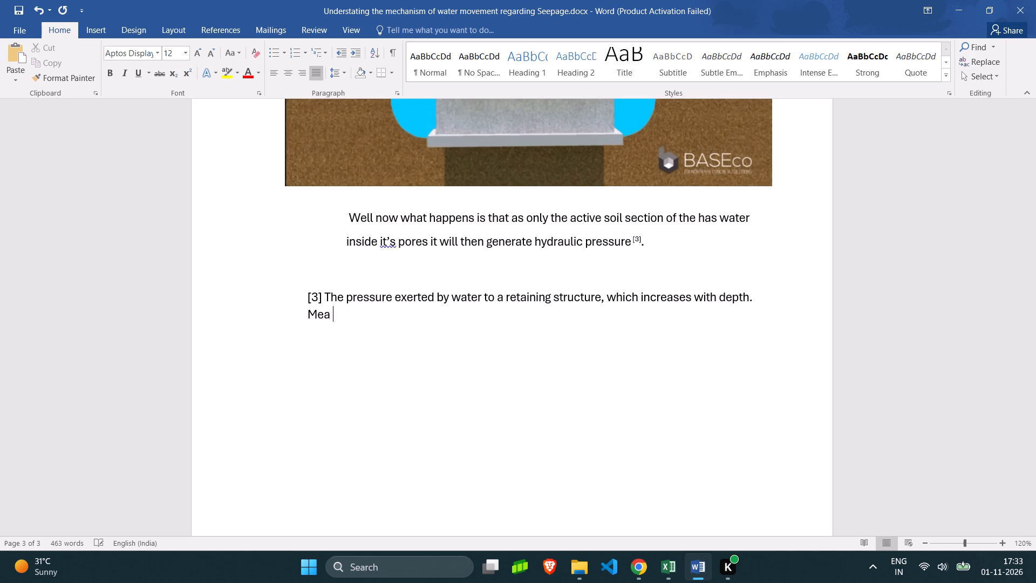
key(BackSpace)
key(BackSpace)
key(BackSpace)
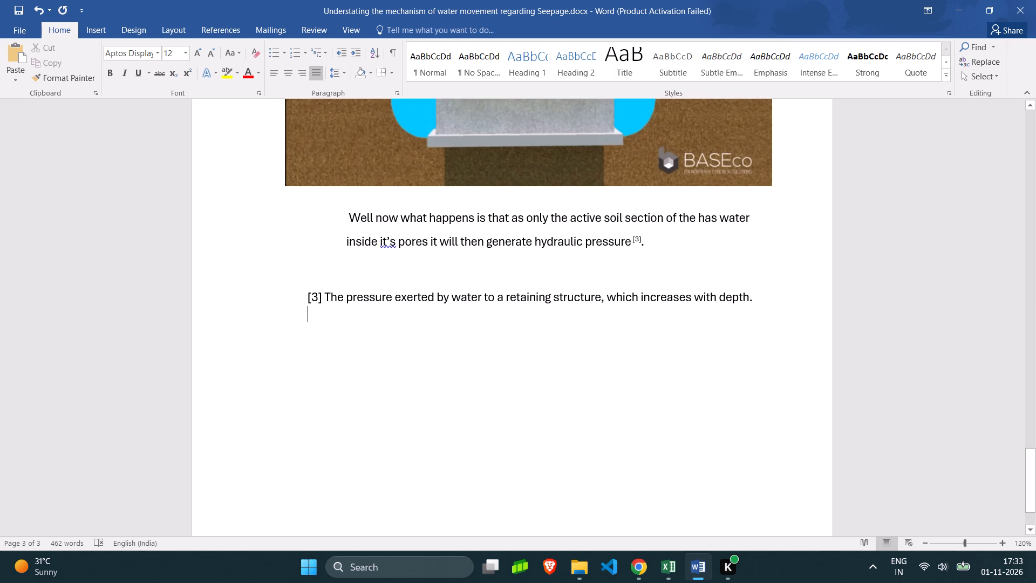
Format the whole line of note [3] as 10 pt italic text.
click(289, 297)
click(153, 303)
click(208, 50)
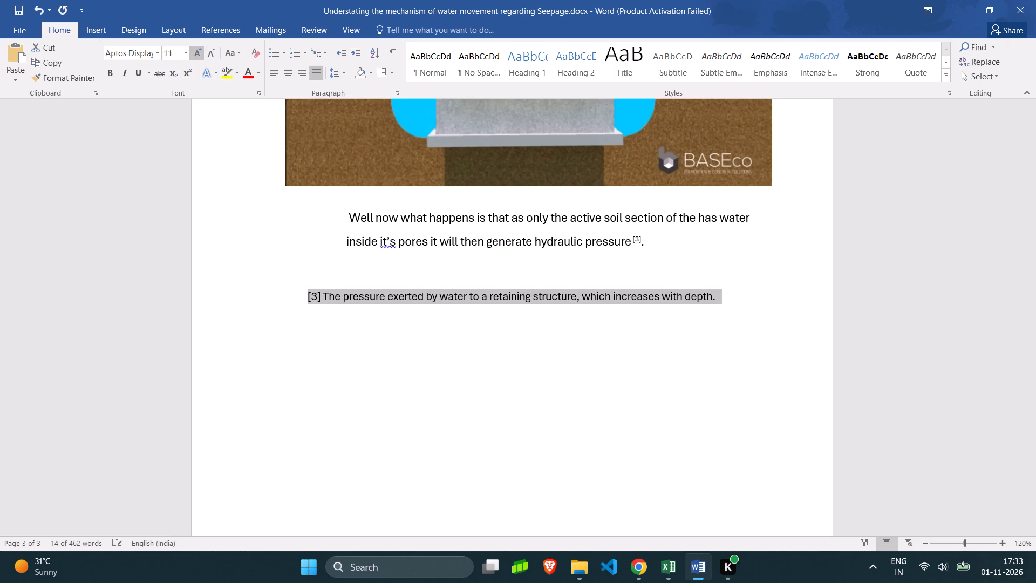
click(211, 53)
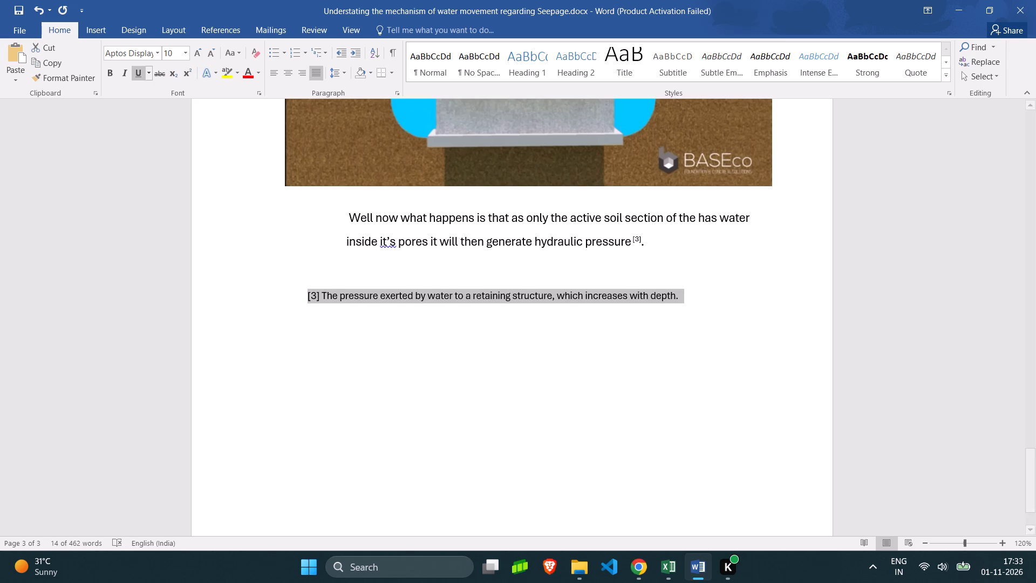
click(126, 73)
click(358, 368)
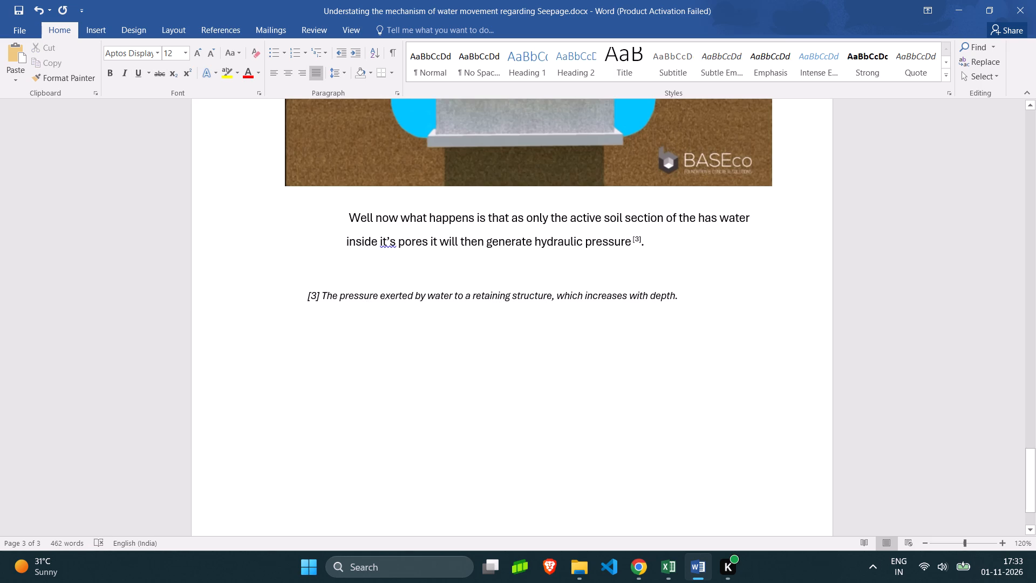
Start a new line between the hydraulic pressure sentence and note [3] with "now we know that" in non-bold text.
click(386, 259)
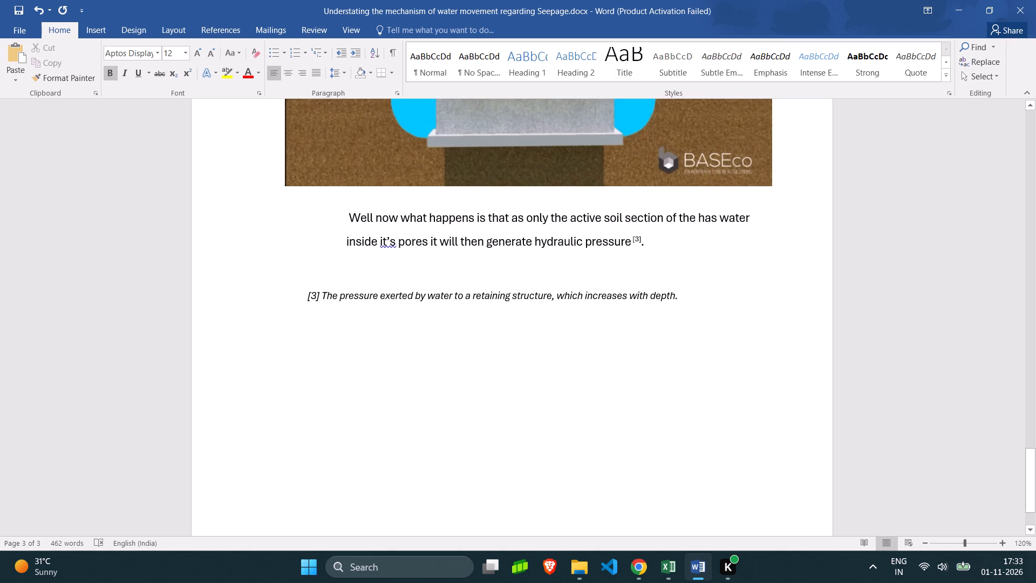
text(now)
key(space)
key(BackSpace)
key(BackSpace)
key(BackSpace)
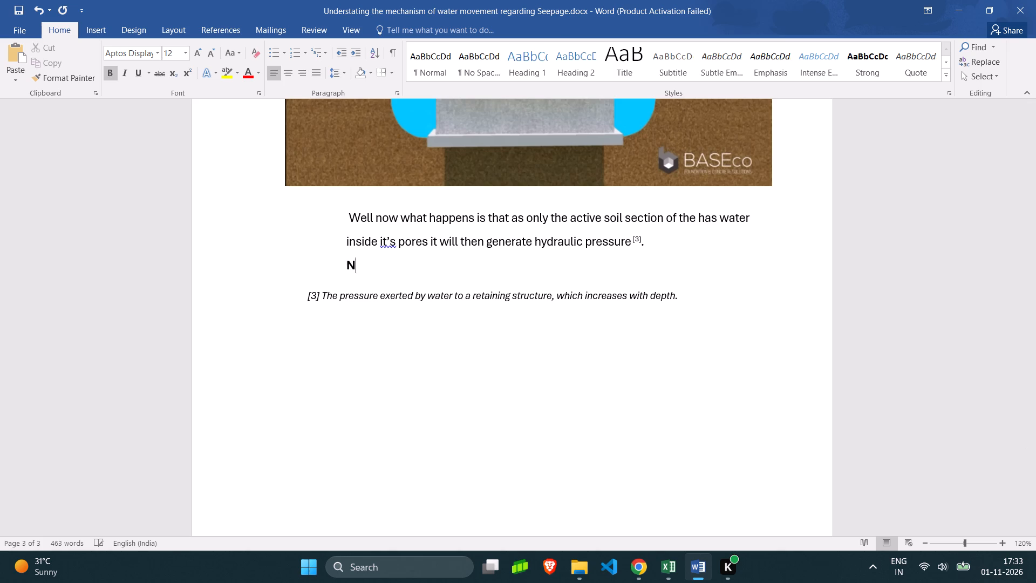
key(BackSpace)
key(ctrl+b)
text(now we kniw)
key(BackSpace)
key(BackSpace)
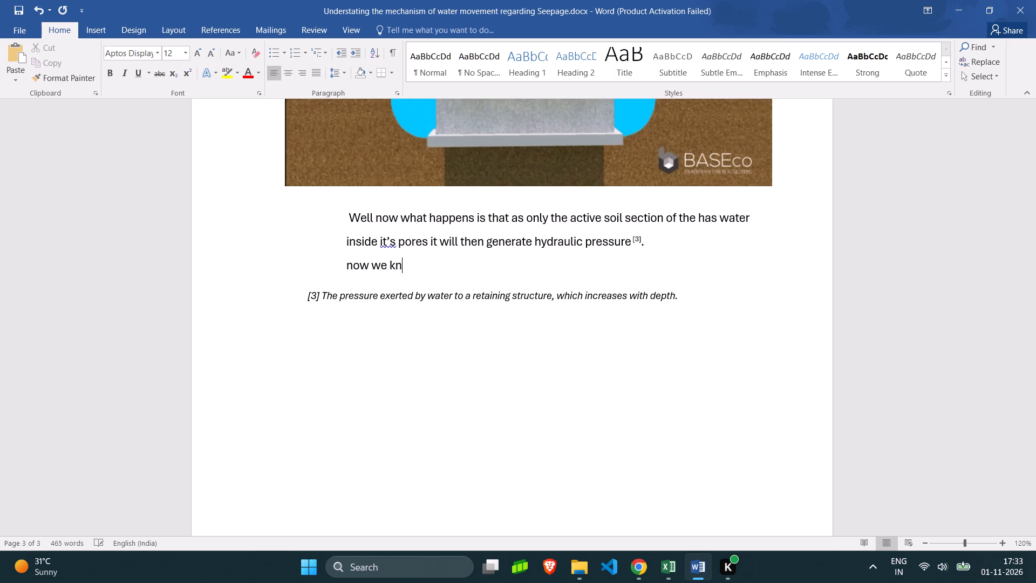
text(ow that)
key(space)
Replace "it's" before "pores" with the suggested correction "its".
right_click(391, 243)
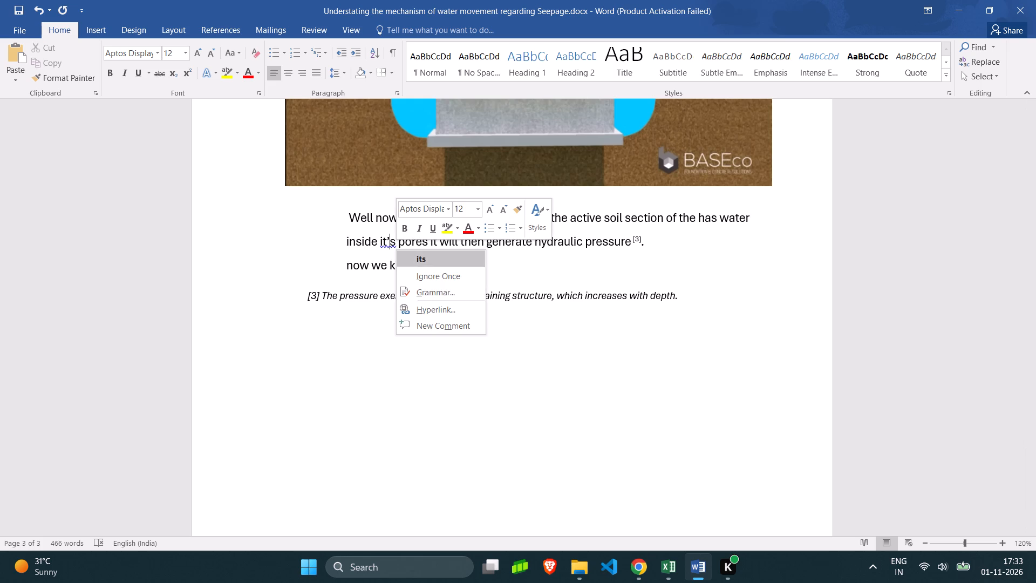
click(439, 255)
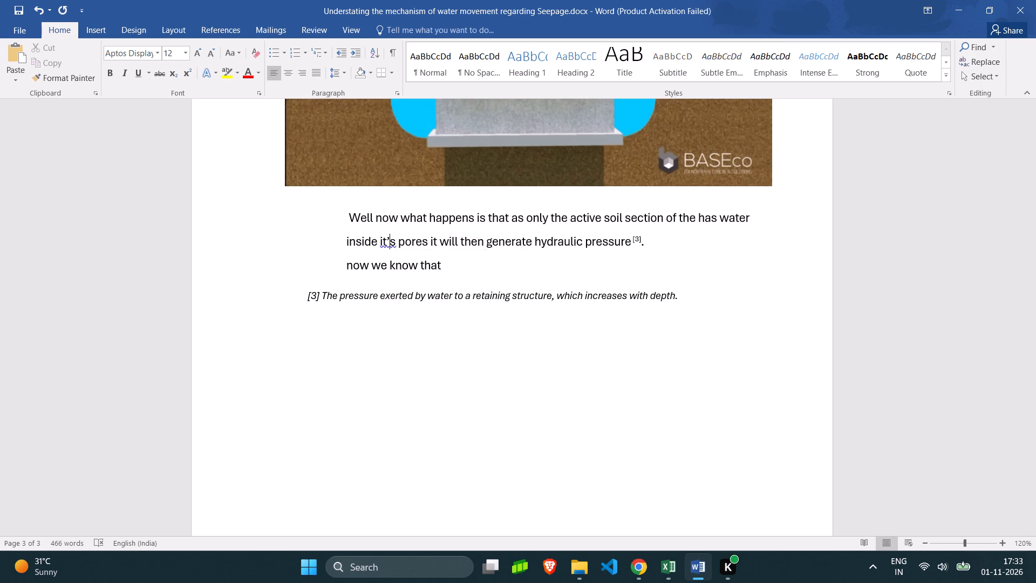
Correct "now" at the start of the new line to the suggested capitalised "Now".
right_click(357, 265)
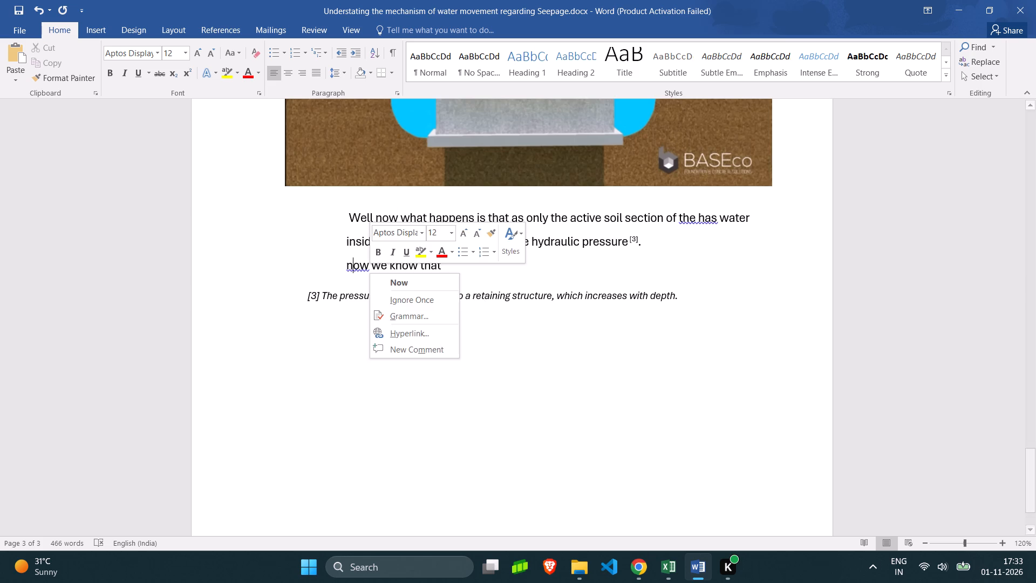
click(417, 275)
Continue the line "Now we know that" with the words "hydraulic pressure".
click(455, 265)
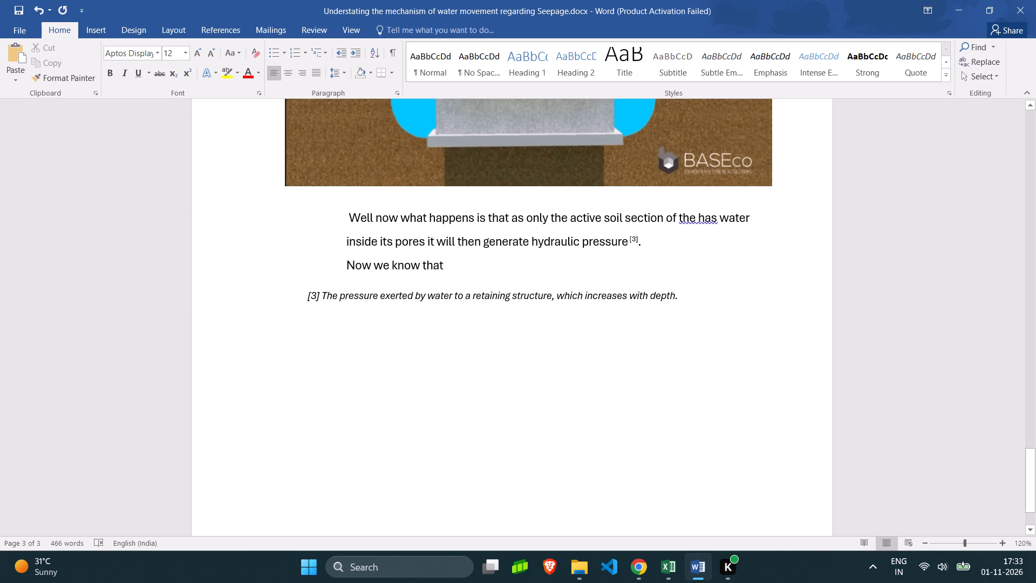
text(thes p)
key(BackSpace)
key(BackSpace)
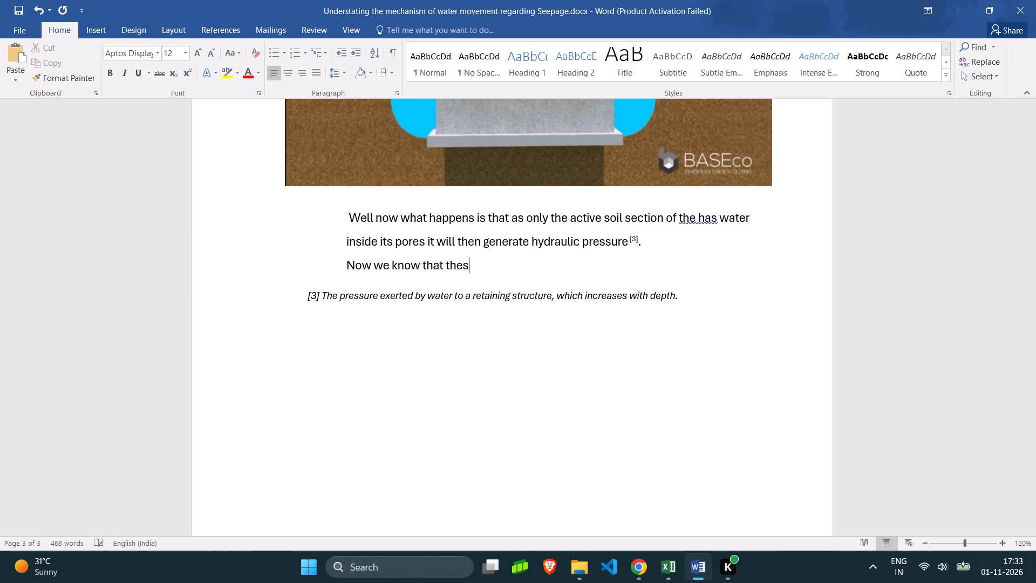
text(e)
key(space)
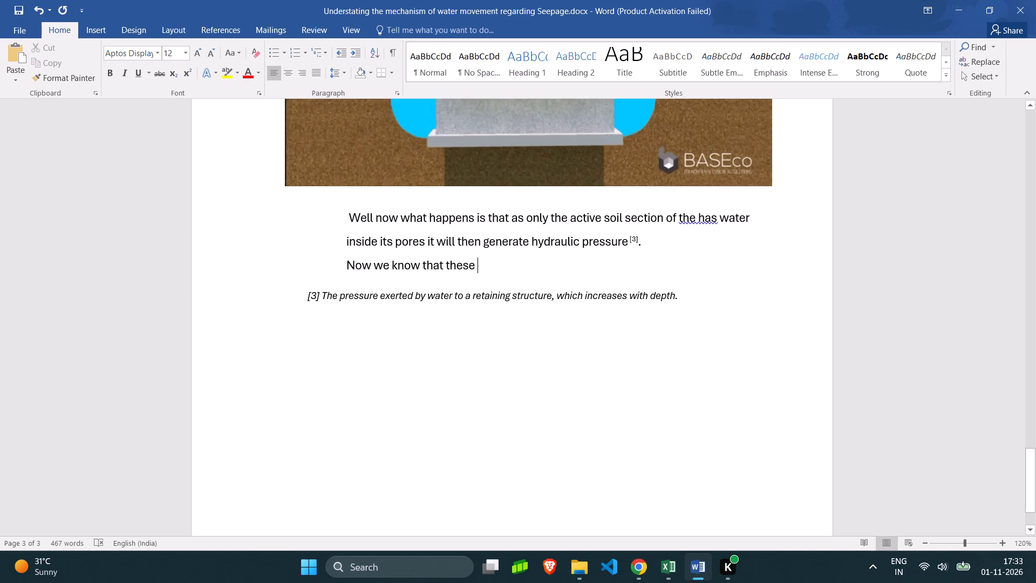
key(BackSpace)
key(BackSpace)
key(BackSpace)
key(BackSpace)
key(i)
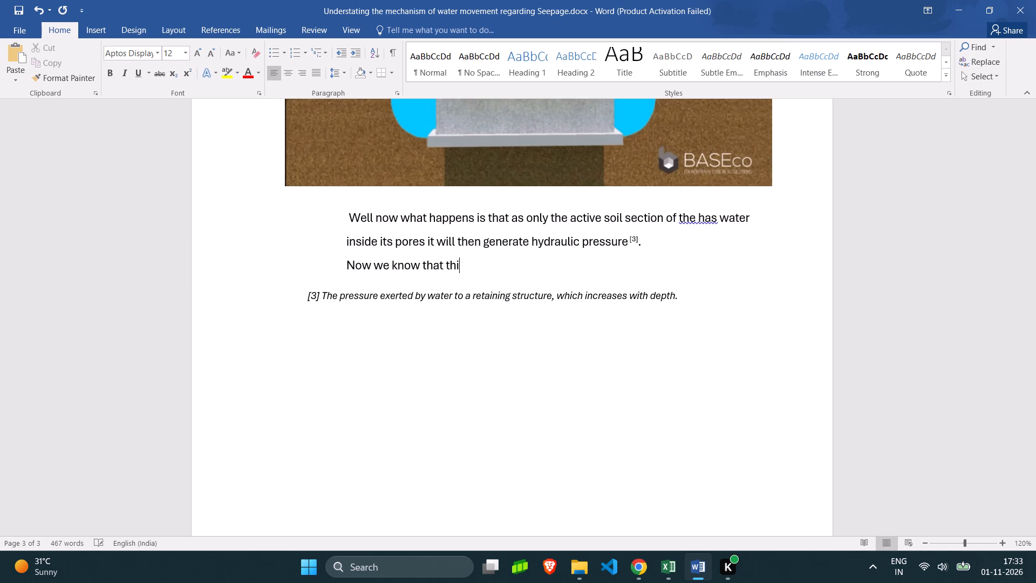
key(BackSpace)
key(BackSpace)
key(BackSpace)
text(hydrp)
key(BackSpace)
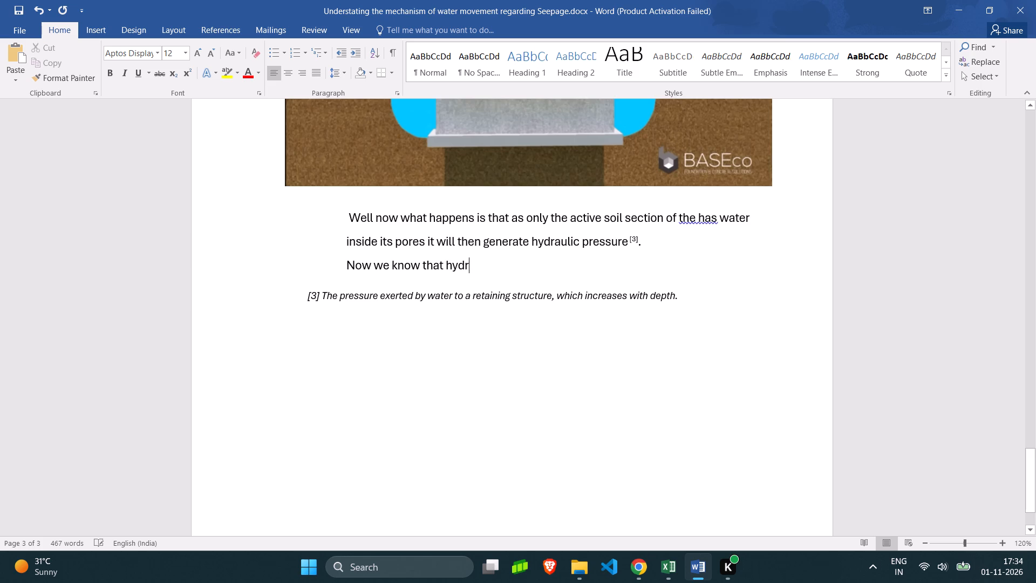
text(olic)
key(space)
key(BackSpace)
key(BackSpace)
key(BackSpace)
key(BackSpace)
key(BackSpace)
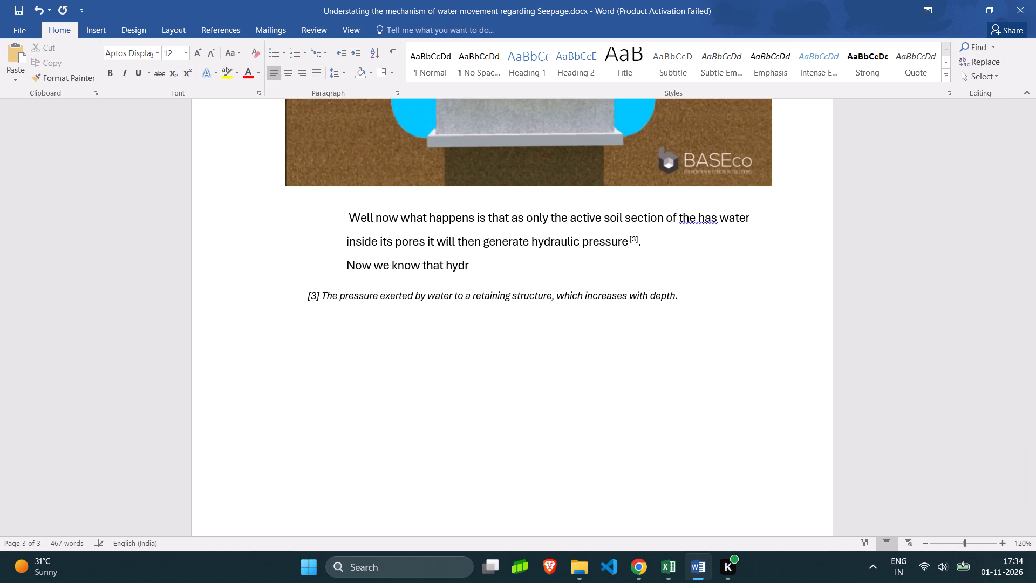
text(aulic pressure)
key(space)
Extend the sentence with "increases with its depth then it will be the greatest".
text(in)
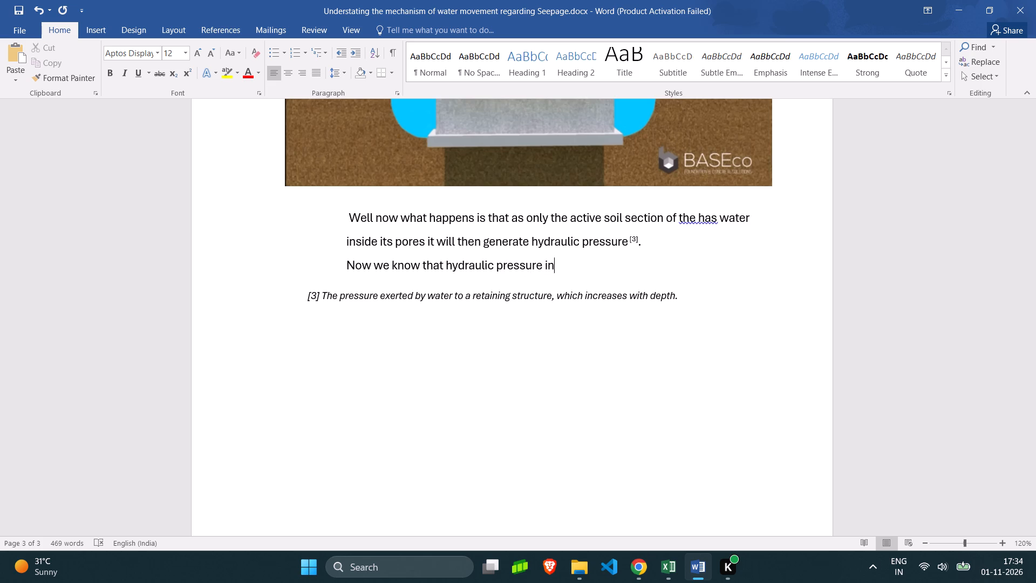
text(creases with its f)
key(BackSpace)
text(depth)
key(space)
text(then)
key(space)
text(ot wi)
key(BackSpace)
key(BackSpace)
key(BackSpace)
key(BackSpace)
key(BackSpace)
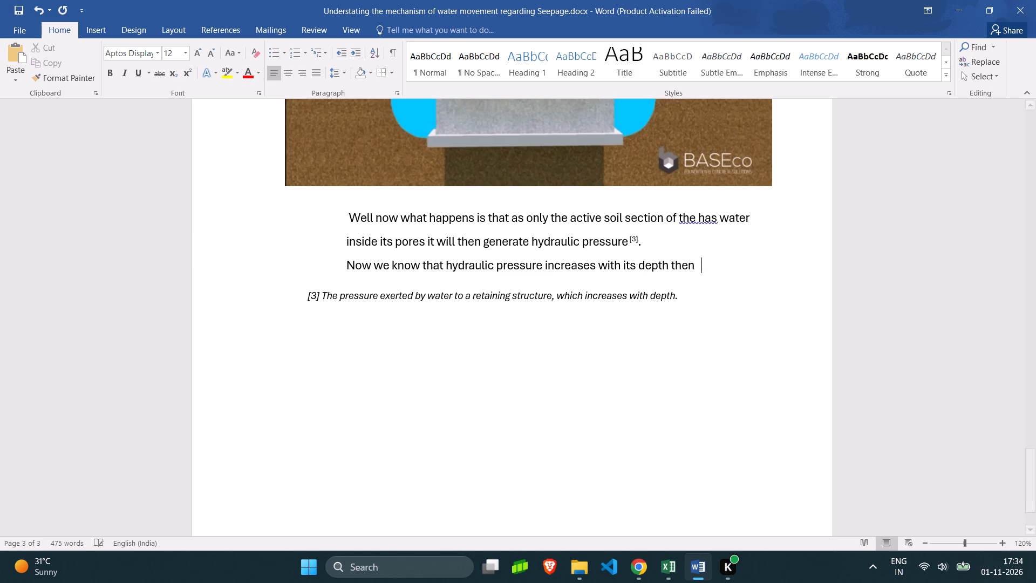
text(it will be the)
key(space)
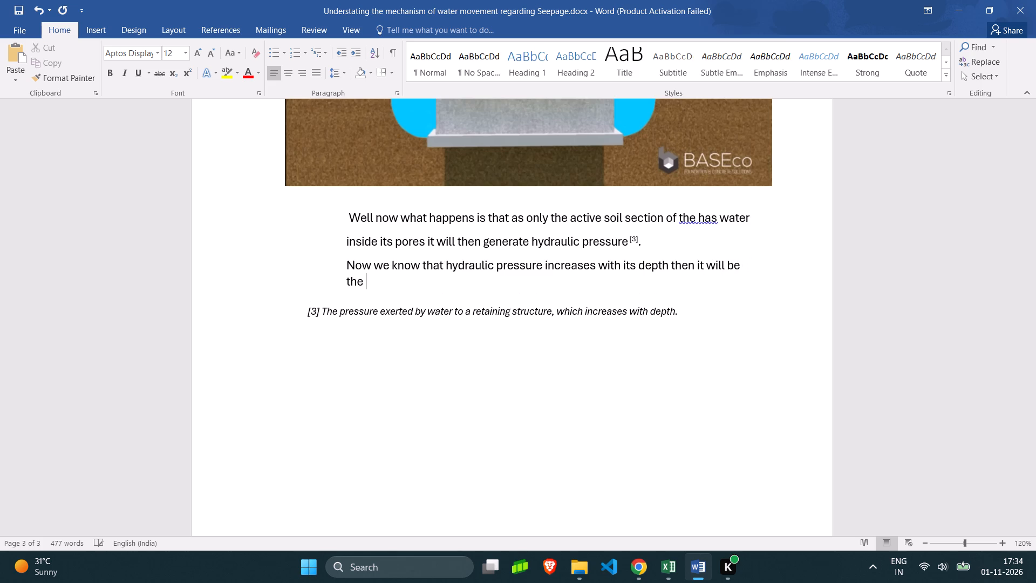
text(greatest)
key(space)
Extend the sentence with "at the bottom point of the active soil".
text(at)
key(space)
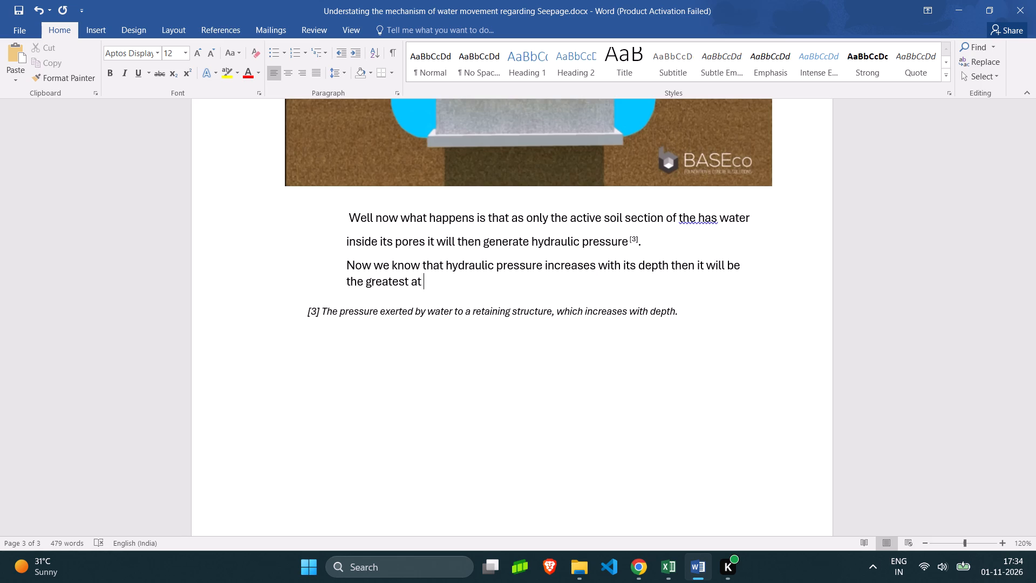
text(th r)
key(BackSpace)
key(BackSpace)
text(r)
key(space)
key(BackSpace)
key(BackSpace)
key(BackSpace)
text(e)
key(space)
key(BackSpace)
key(BackSpace)
text(he bottom point of the)
key(space)
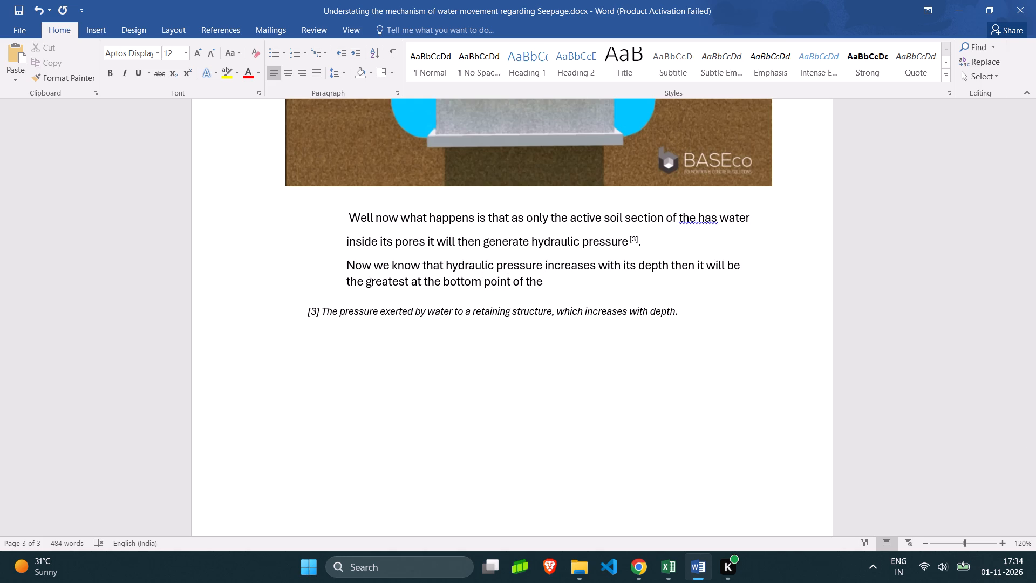
text(activesil)
key(space)
key(BackSpace)
key(BackSpace)
key(BackSpace)
key(BackSpace)
key(space)
text(soil)
key(space)
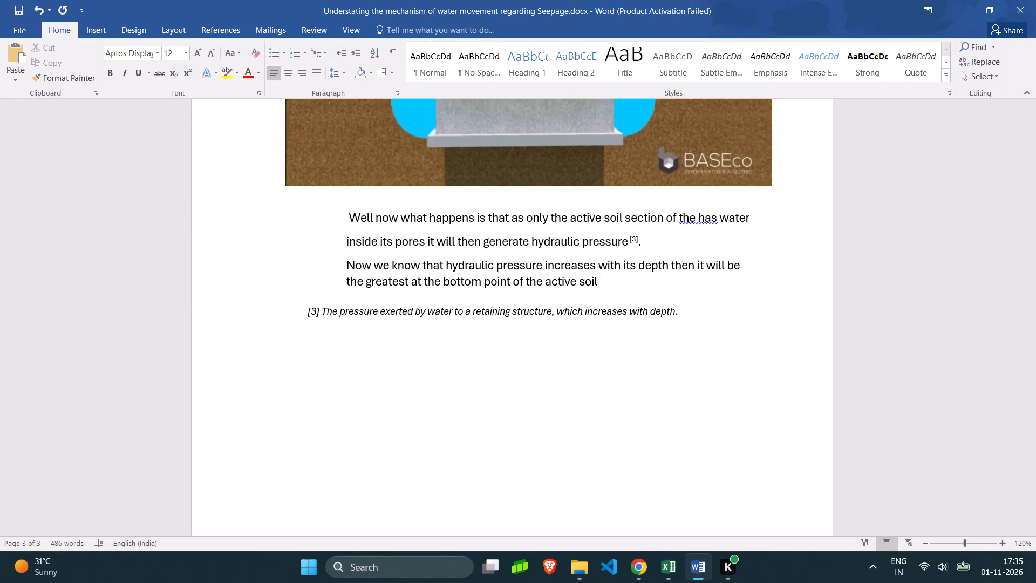
Insert "most" between "bottom" and "point", and return to the end of the sentence after "active soil".
click(484, 283)
text(most)
key(space)
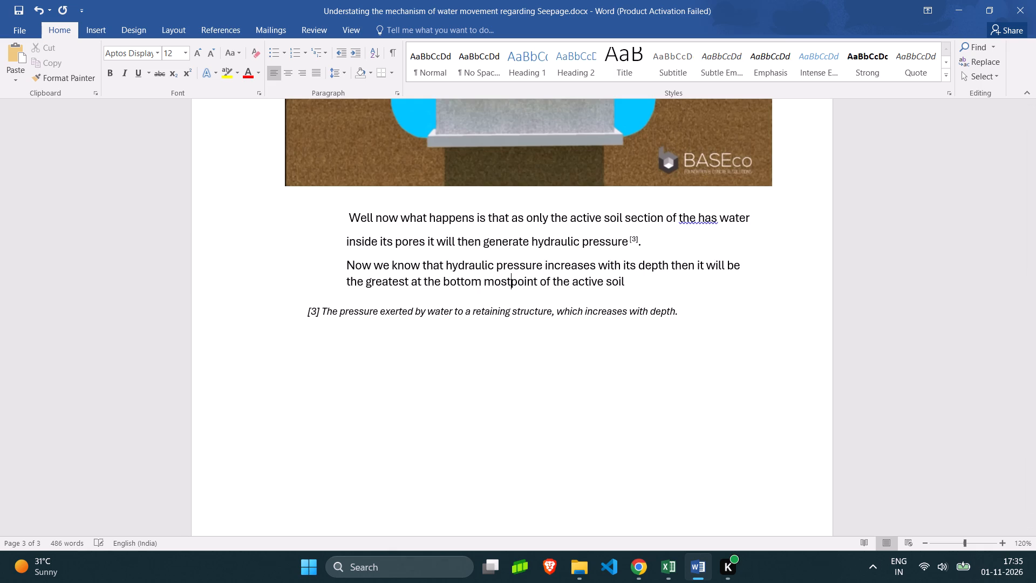
key(Right)
key(Right)
key(Right)
key(Right)
key(Right)
key(Right)
key(Right)
key(Right)
key(Right)
key(Right)
key(Right)
key(Right)
key(Right)
key(Right)
key(Right)
key(Right)
key(Right)
key(Right)
key(Right)
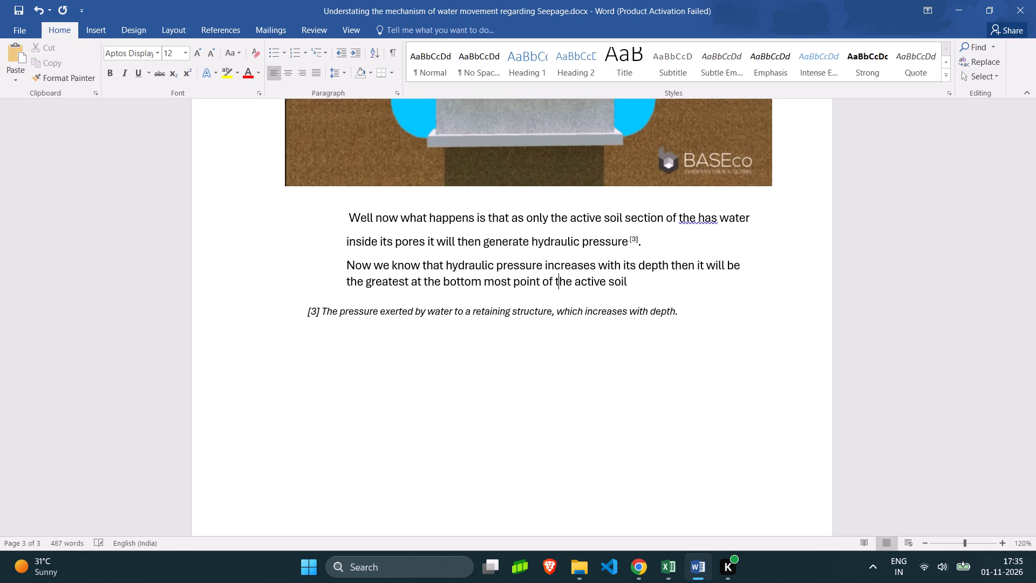
key(Right)
key(Right)
key(Right)
key(Right)
key(Right)
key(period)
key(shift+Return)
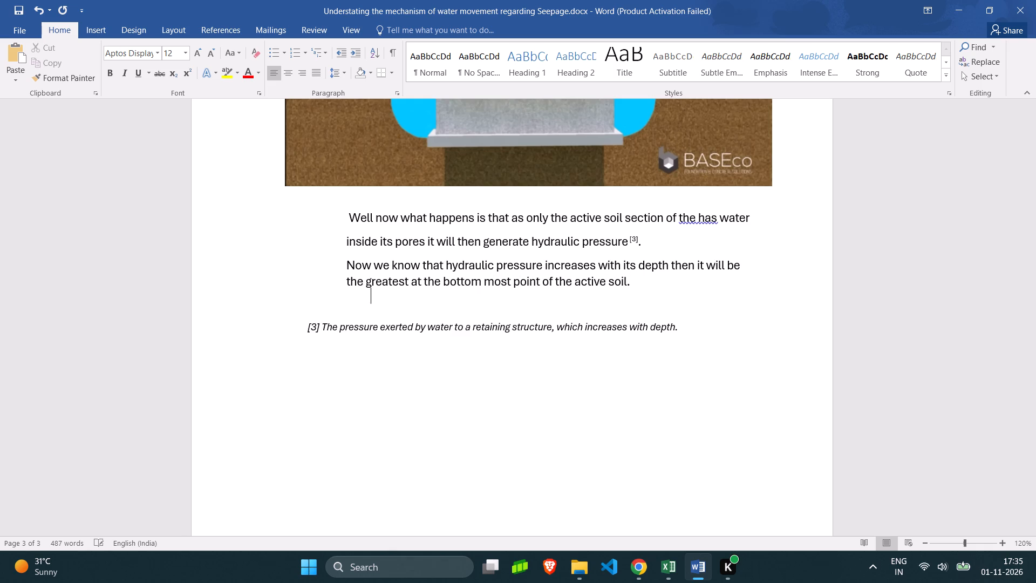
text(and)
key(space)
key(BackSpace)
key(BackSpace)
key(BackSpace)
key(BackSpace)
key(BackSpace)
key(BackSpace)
Continue the sentence after "active soil" with "and that posses a different problem".
key(space)
text(and)
key(space)
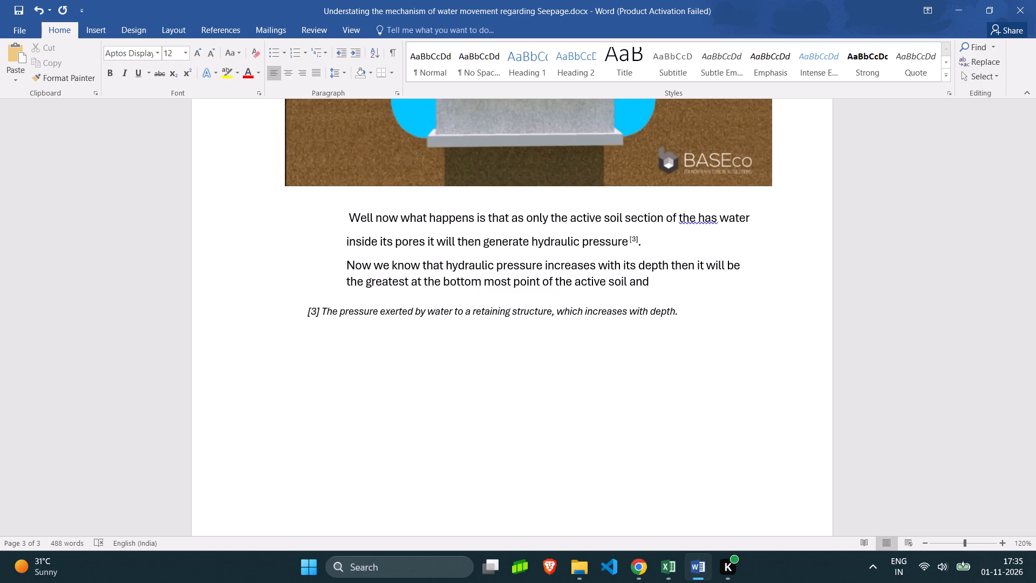
text(that)
key(space)
text(posses a different problem)
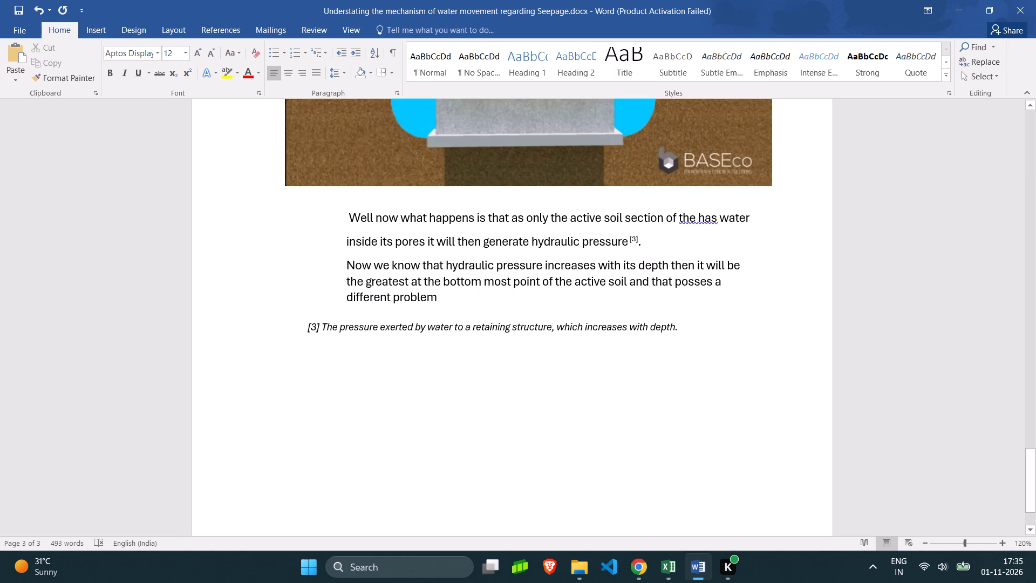
Increase the line spacing of the "Now we know that" paragraph to match the lines above it.
drag(441, 305, 382, 279)
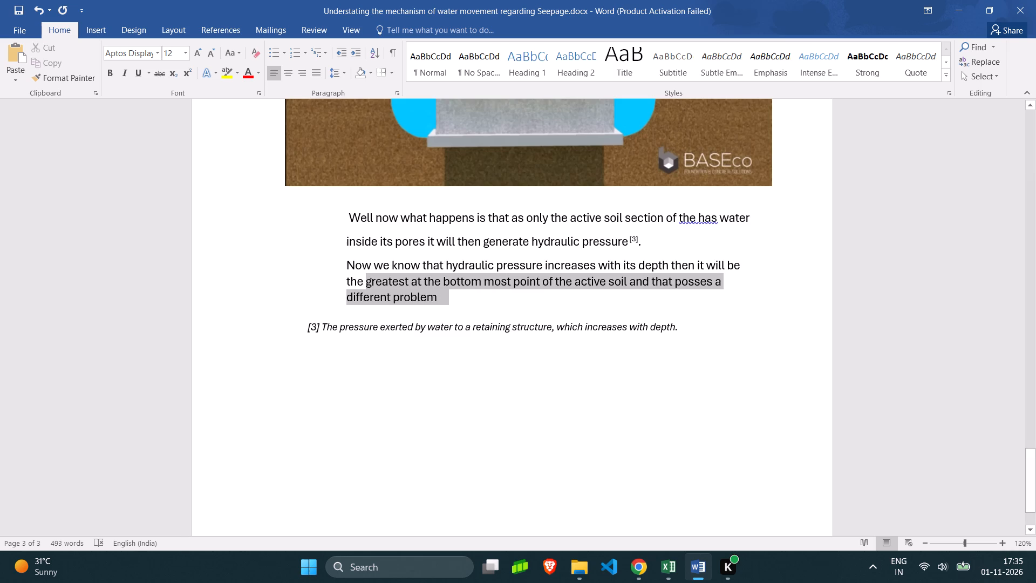
drag(382, 279, 350, 273)
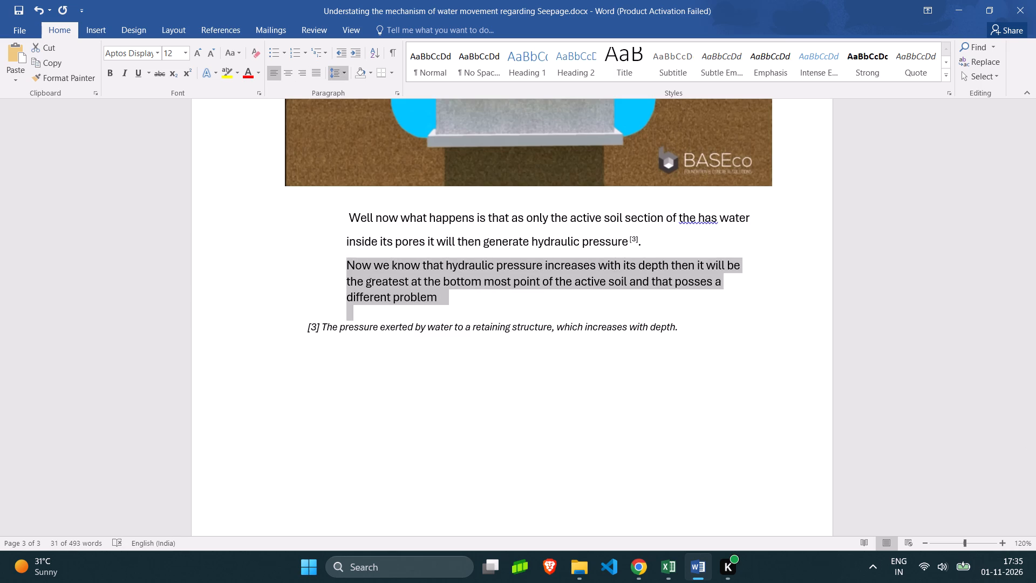
click(343, 70)
click(359, 122)
click(439, 318)
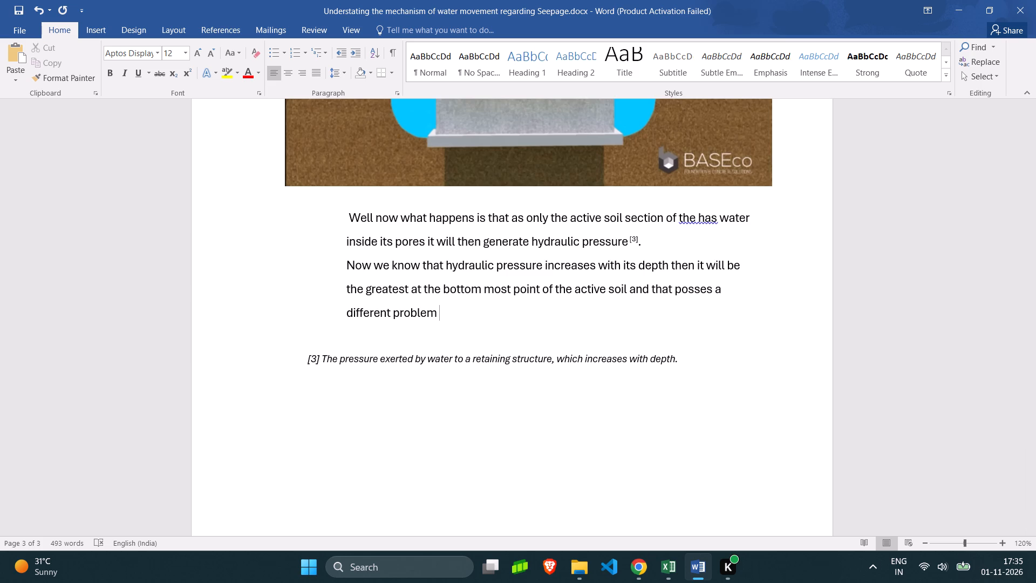
Replace the flagged words "the has" with "has the" in the sentence about the active soil section.
right_click(713, 220)
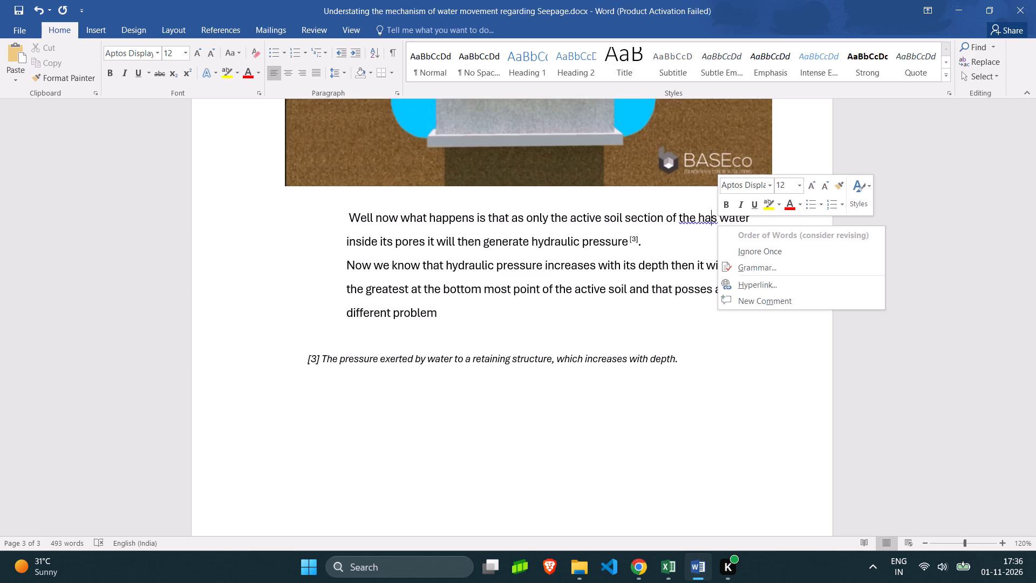
click(698, 239)
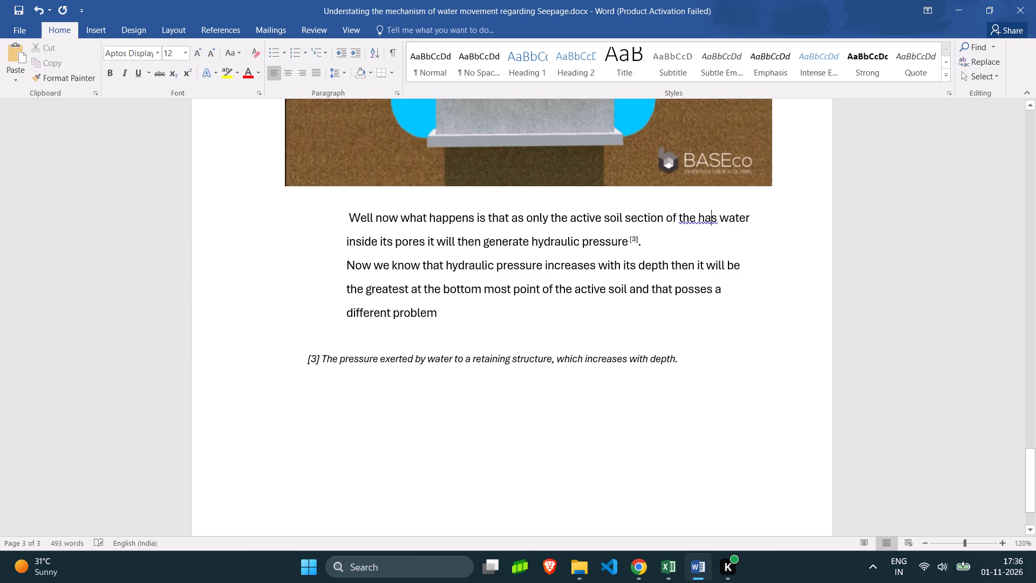
drag(717, 220, 687, 220)
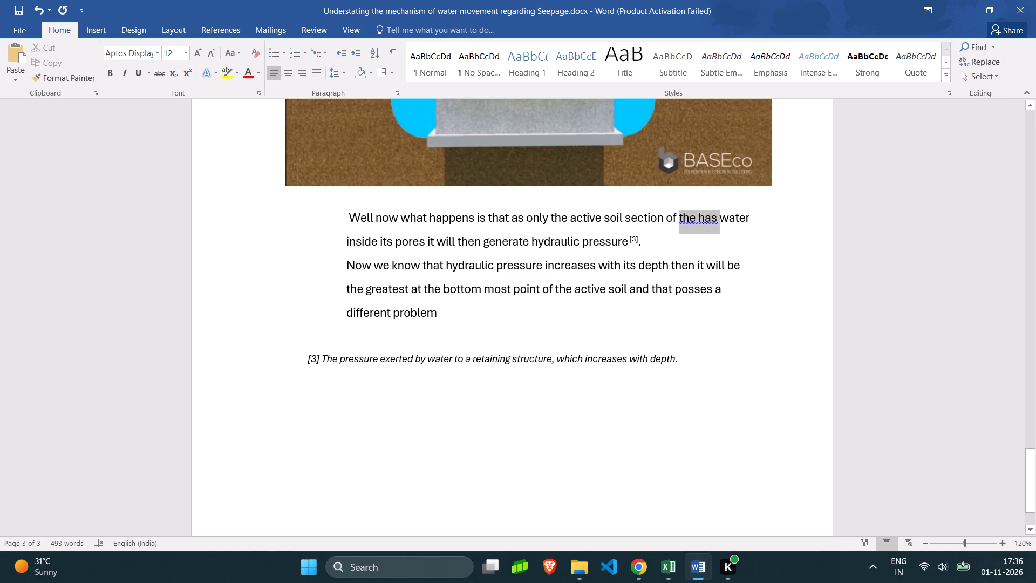
drag(687, 220, 686, 220)
text(has the)
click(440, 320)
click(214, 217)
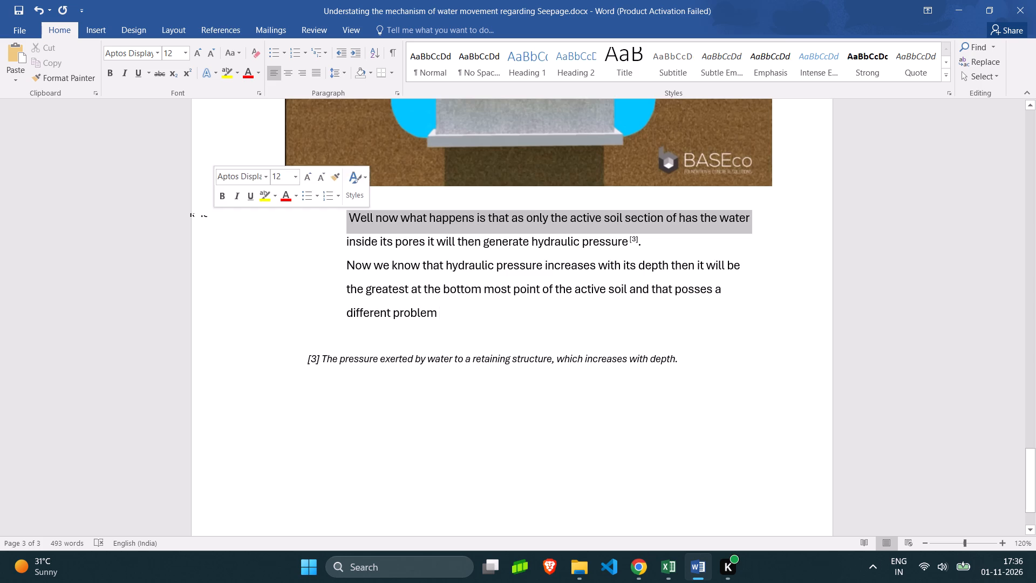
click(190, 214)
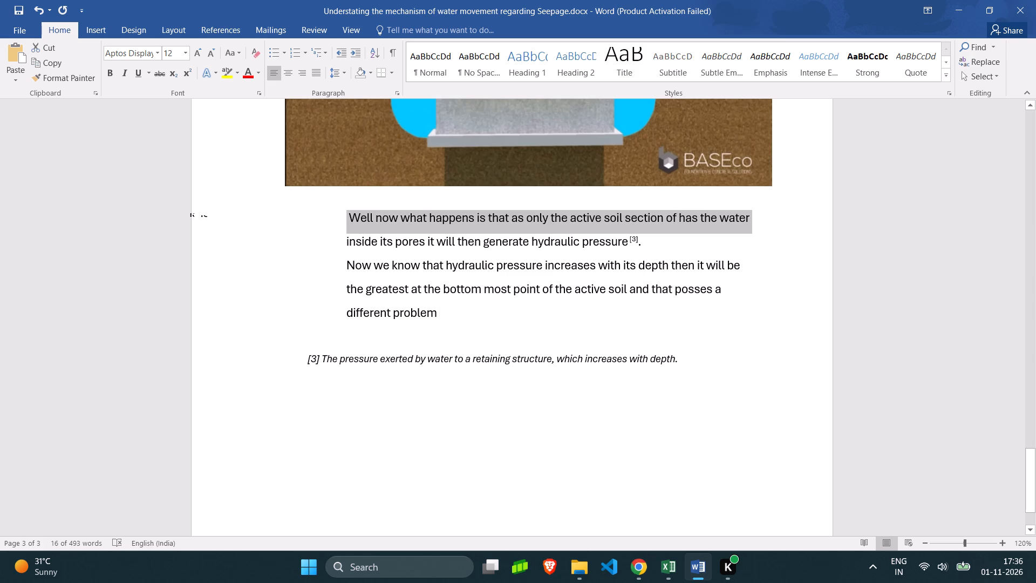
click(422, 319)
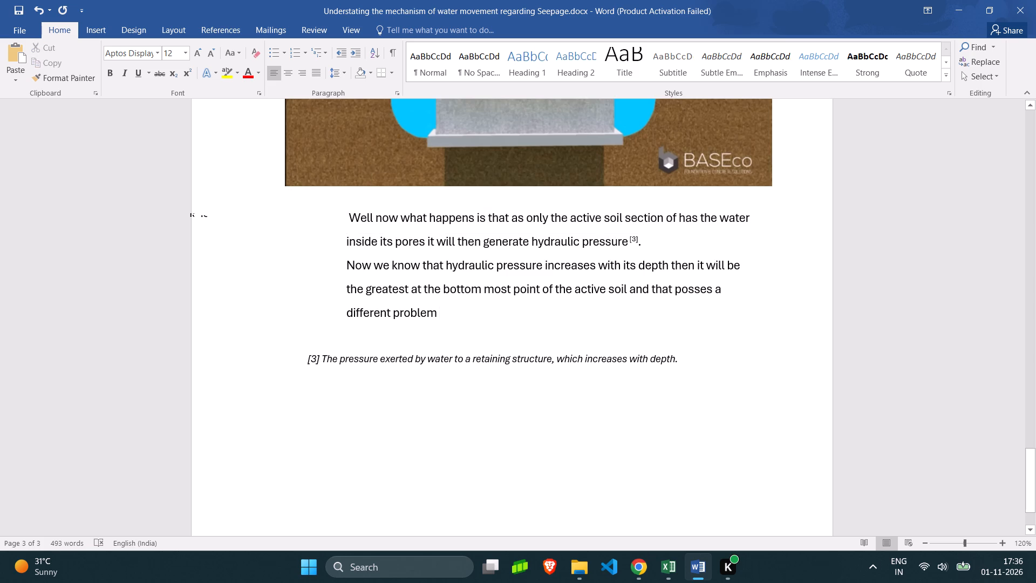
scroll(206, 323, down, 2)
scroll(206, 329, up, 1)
Continue the sentence after "different problem" with "as the basement wall and".
click(446, 323)
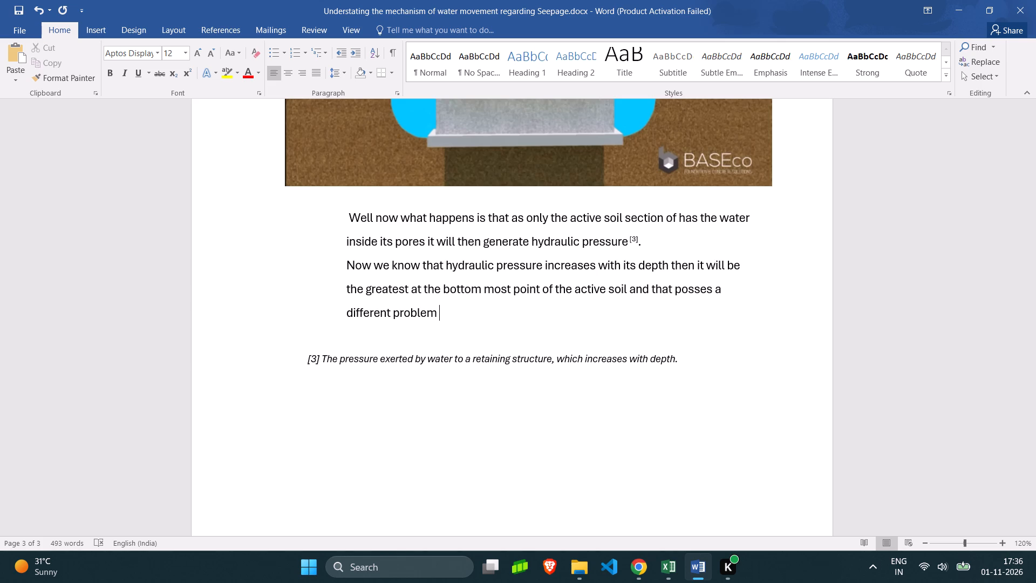
text(as)
key(space)
text(the)
key(space)
text(basement)
key(space)
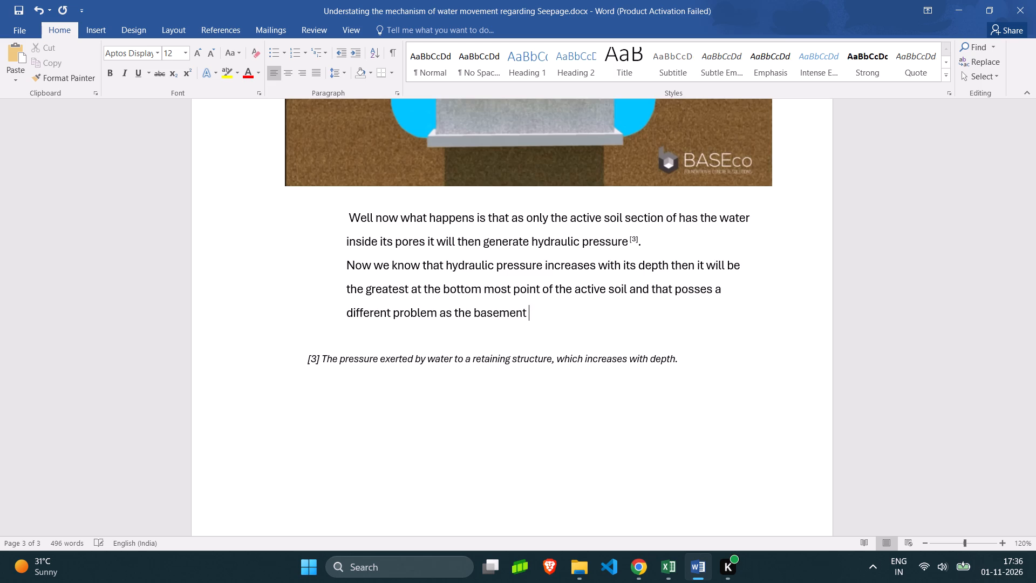
text(walla)
key(BackSpace)
key(space)
text(and)
key(space)
Extend the sentence after "basement wall and" with "base slab joint is present there".
text(base salb =e)
key(BackSpace)
key(BackSpace)
key(e)
key(BackSpace)
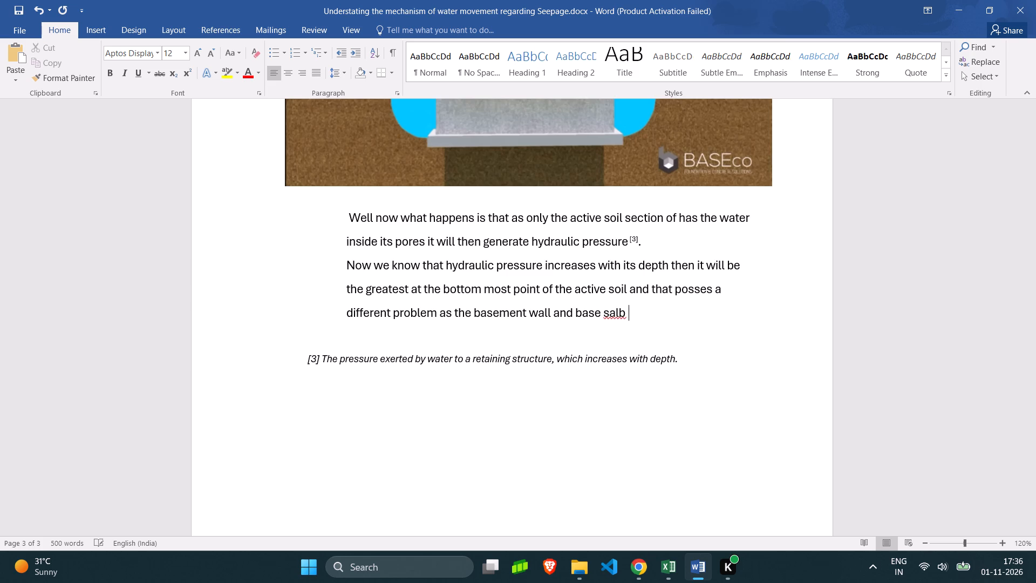
key(BackSpace)
text(e)
key(space)
key(BackSpace)
key(BackSpace)
key(BackSpace)
key(BackSpace)
key(BackSpace)
text(lab jo)
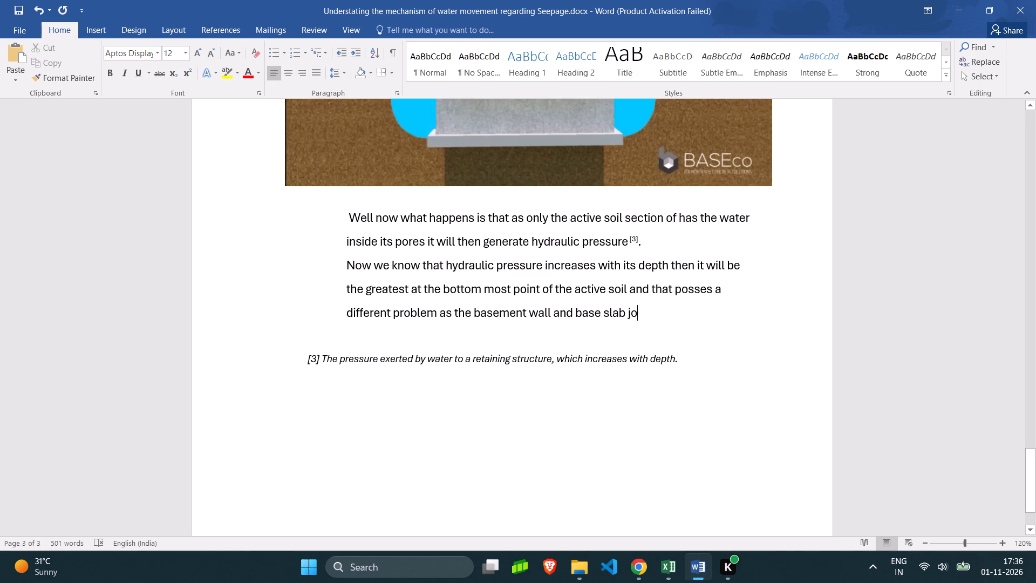
text(int is present)
key(space)
text(there)
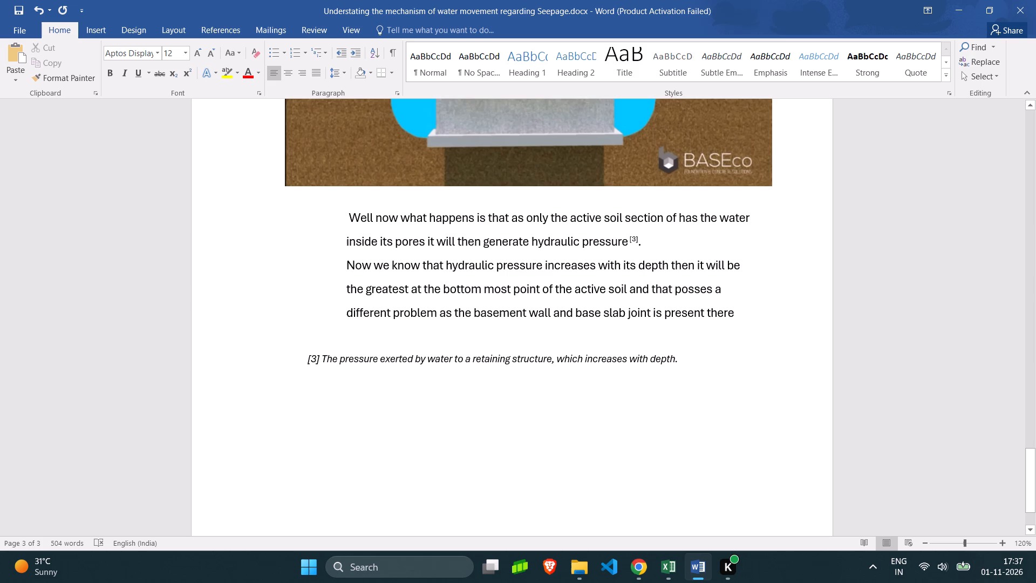
Add "which are more susceptible to" after "present there", using the suggested spelling for the flagged word.
key(space)
text(which are mores)
key(BackSpace)
key(space)
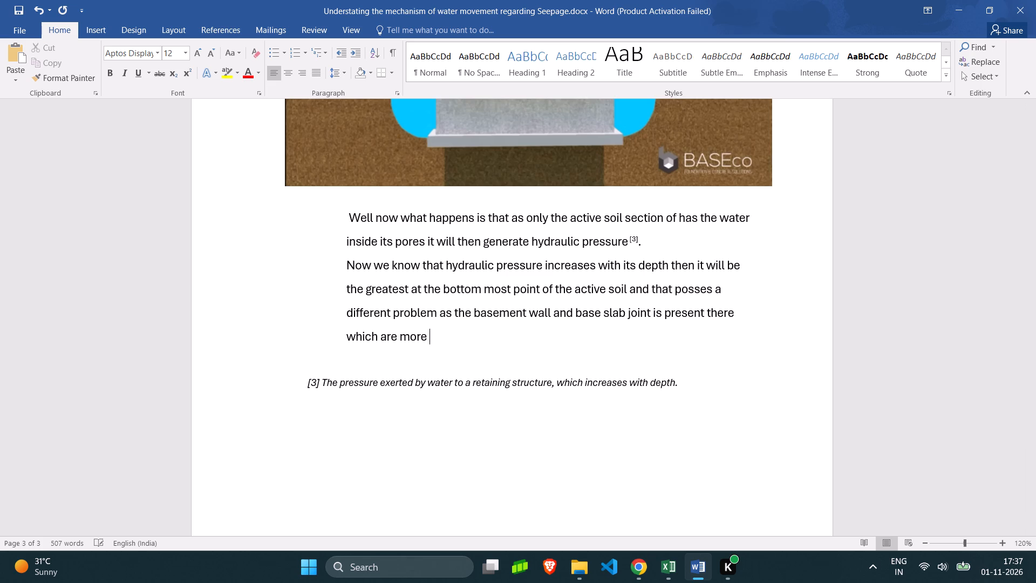
text(suse)
text(cp)
key(BackSpace)
key(BackSpace)
key(BackSpace)
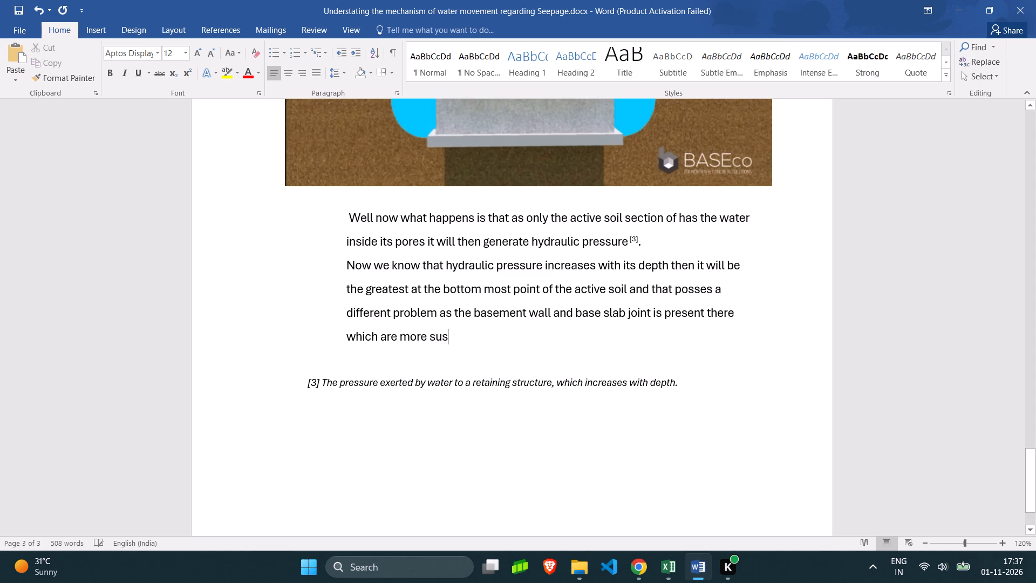
key(BackSpace)
text(ceptable to)
key(space)
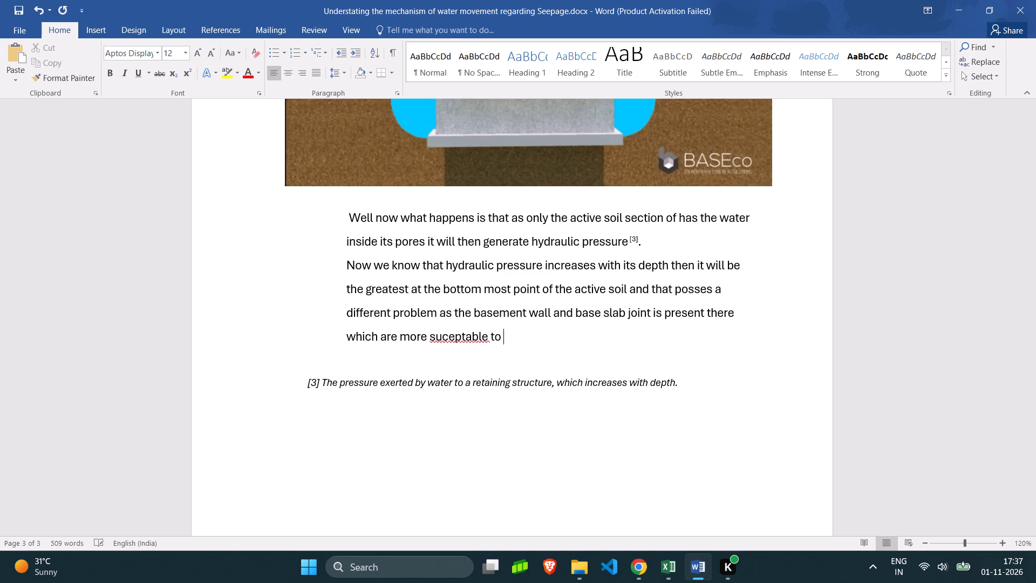
right_click(462, 333)
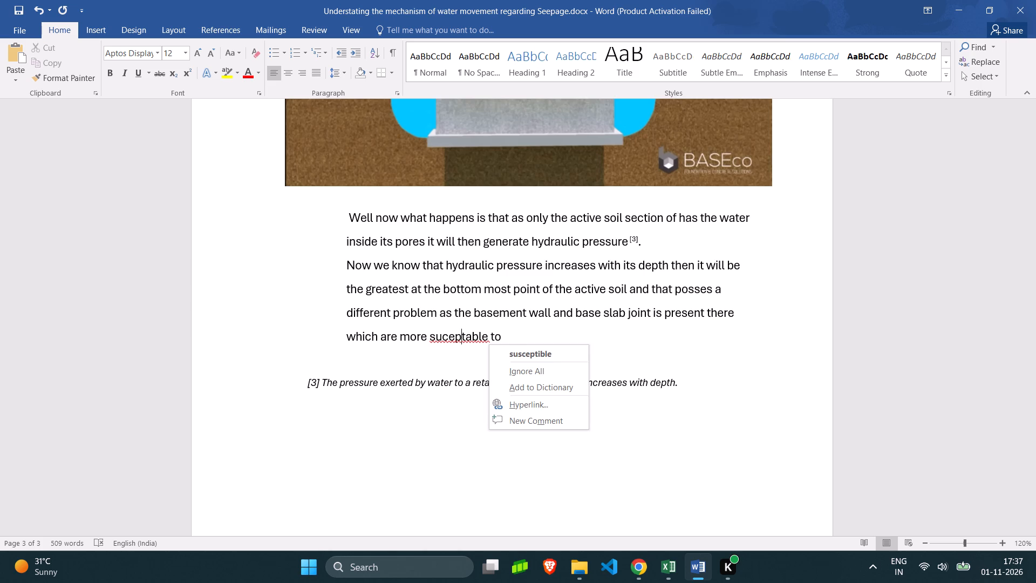
click(516, 356)
Finish the sentence after "susceptible to" with "leakage as compared to a solid structure.".
click(510, 337)
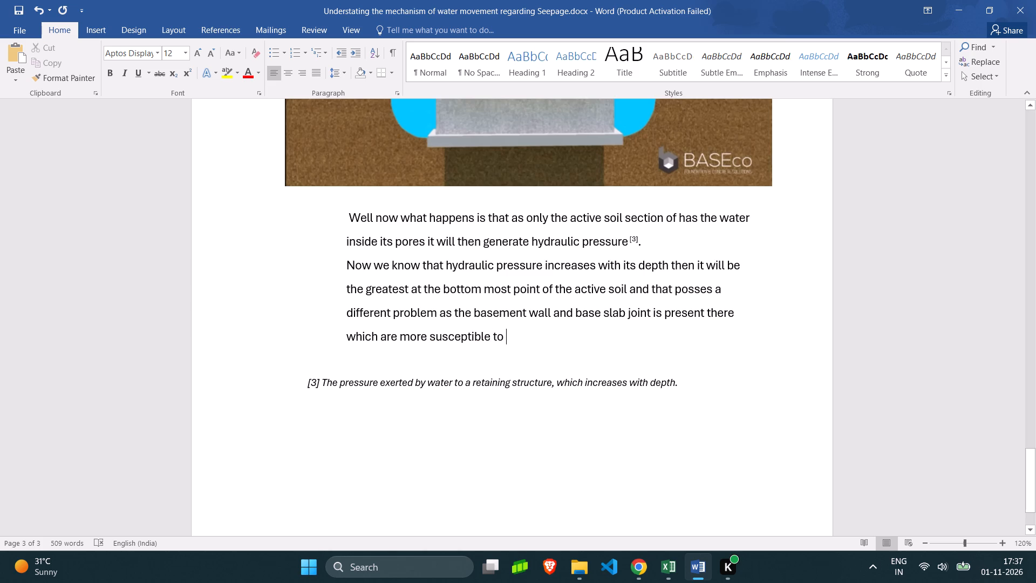
text(leakage)
key(space)
text(as)
key(space)
text(compared ti)
key(space)
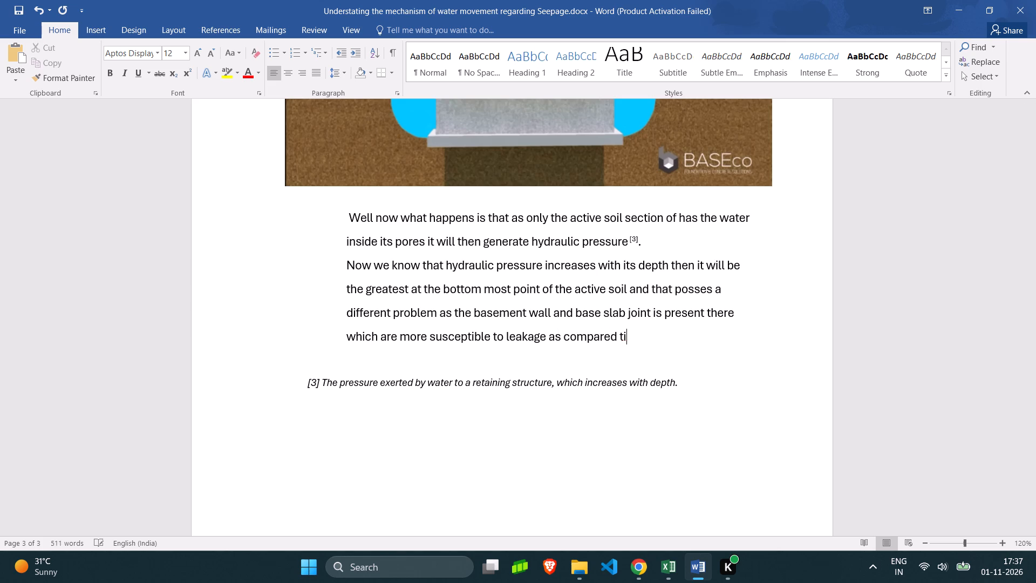
key(BackSpace)
key(BackSpace)
text(o a)
key(space)
text(solid)
key(space)
text(wa)
key(BackSpace)
key(BackSpace)
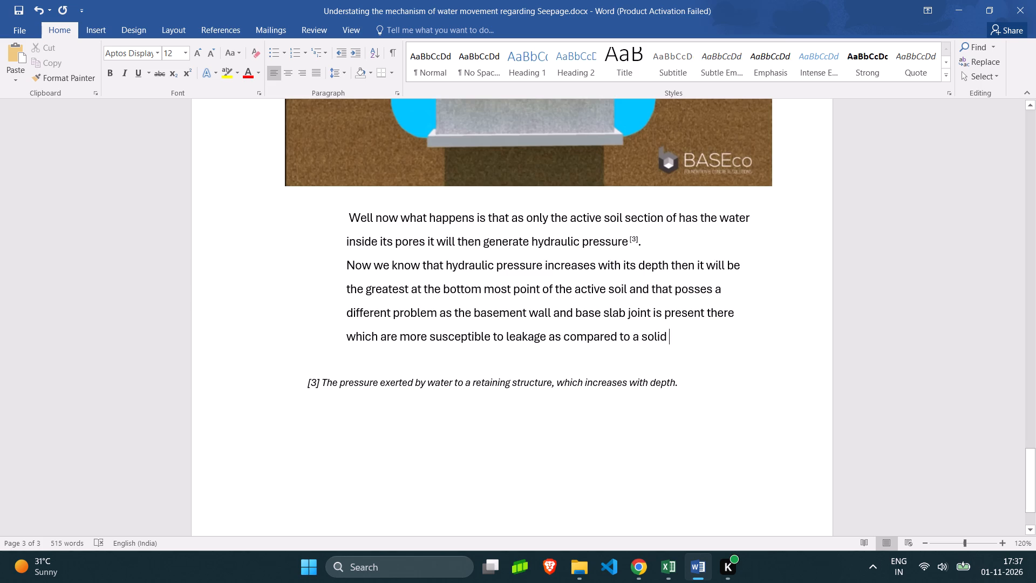
text(structure)
key(period)
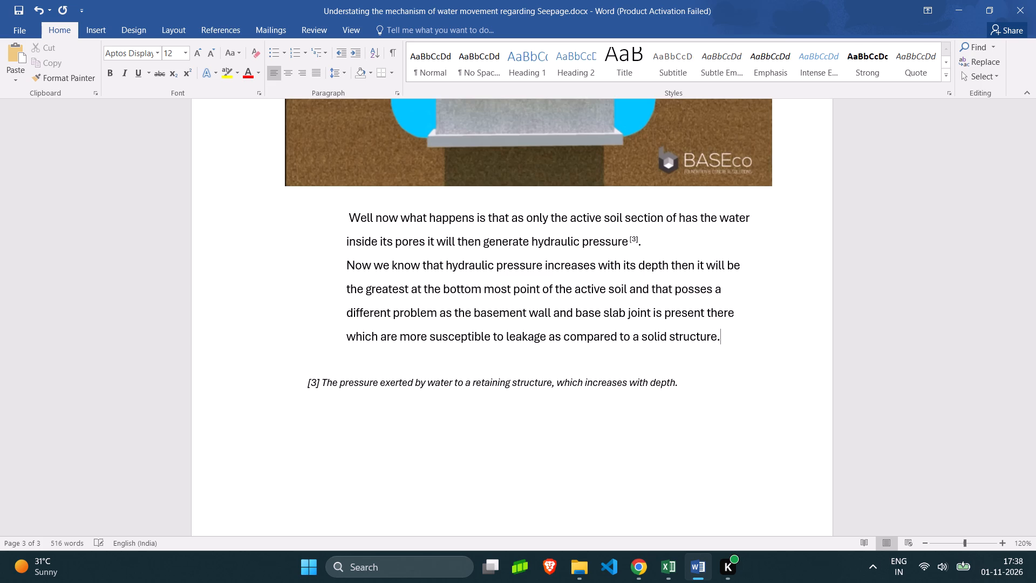
Review the document from its last paragraph back up to the introduction on the first page.
click(487, 371)
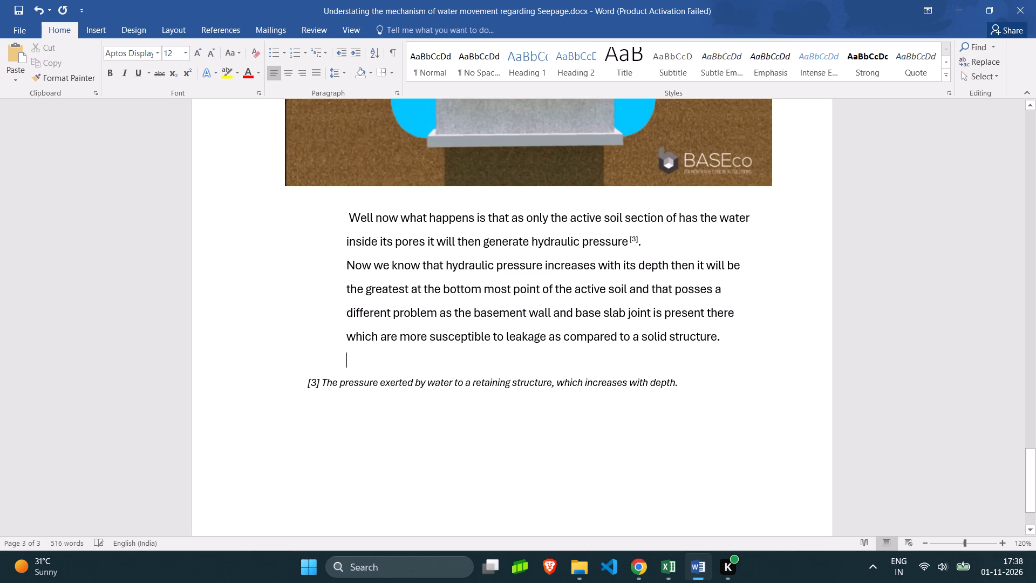
scroll(534, 350, up, 4)
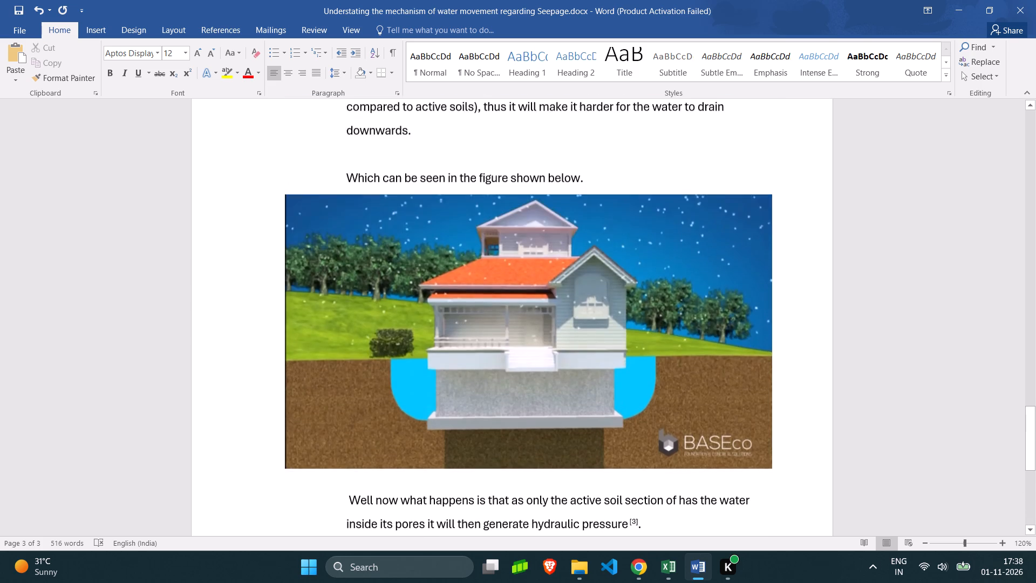
scroll(536, 349, up, 10)
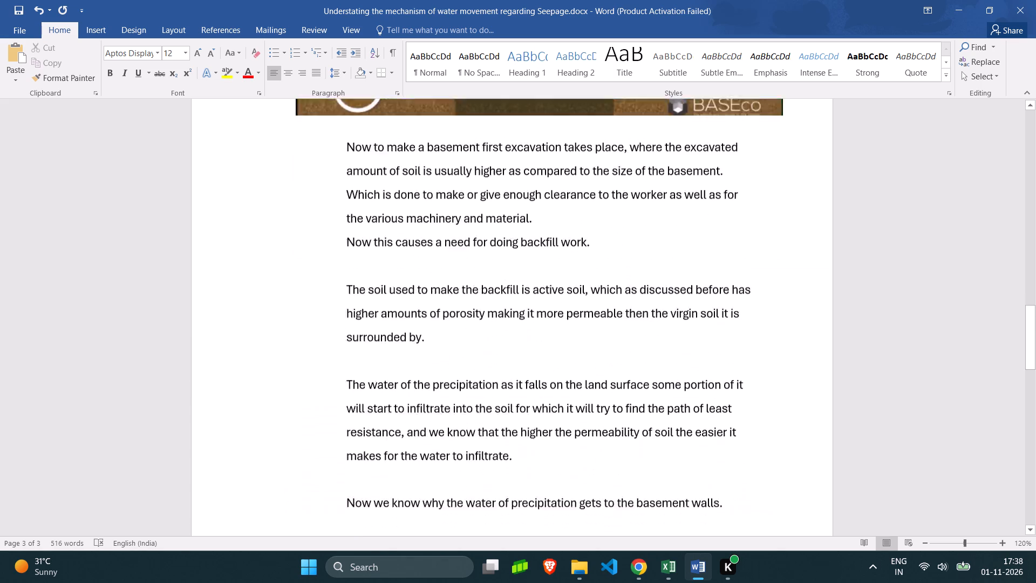
scroll(538, 345, up, 13)
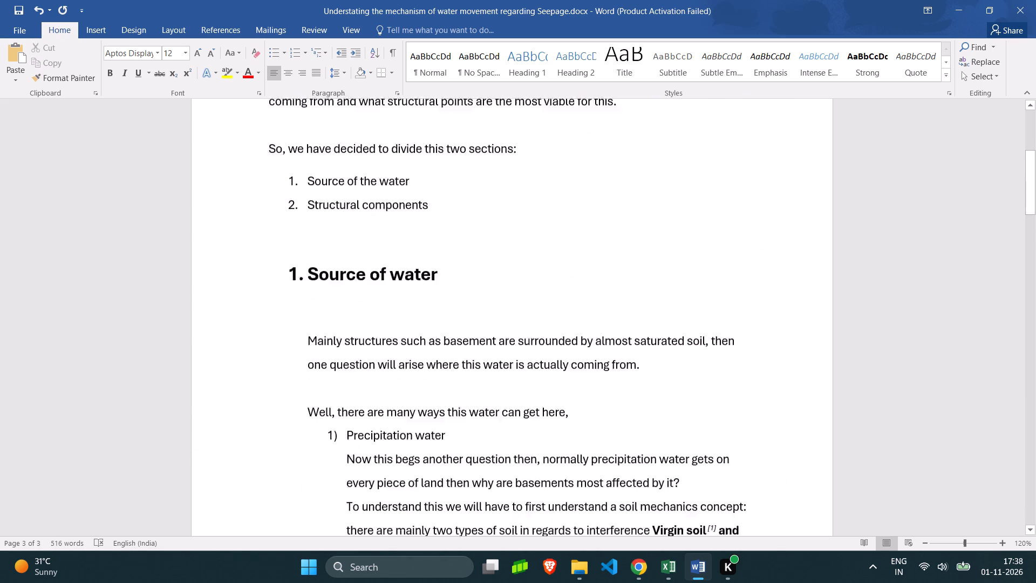
scroll(552, 337, up, 3)
scroll(374, 303, down, 2)
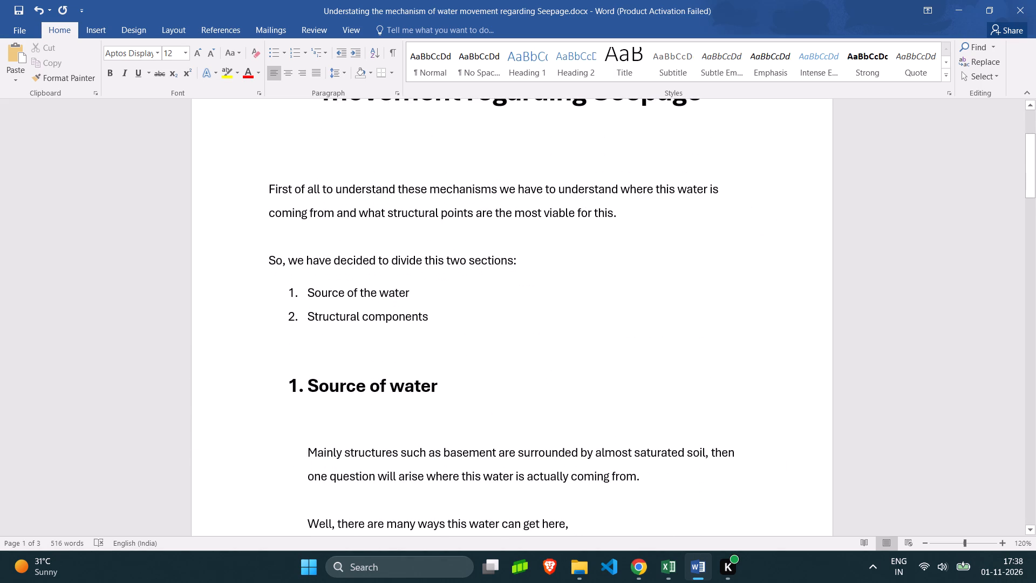
Copy the entire content of the document.
key(ctrl+a)
key(ctrl+c)
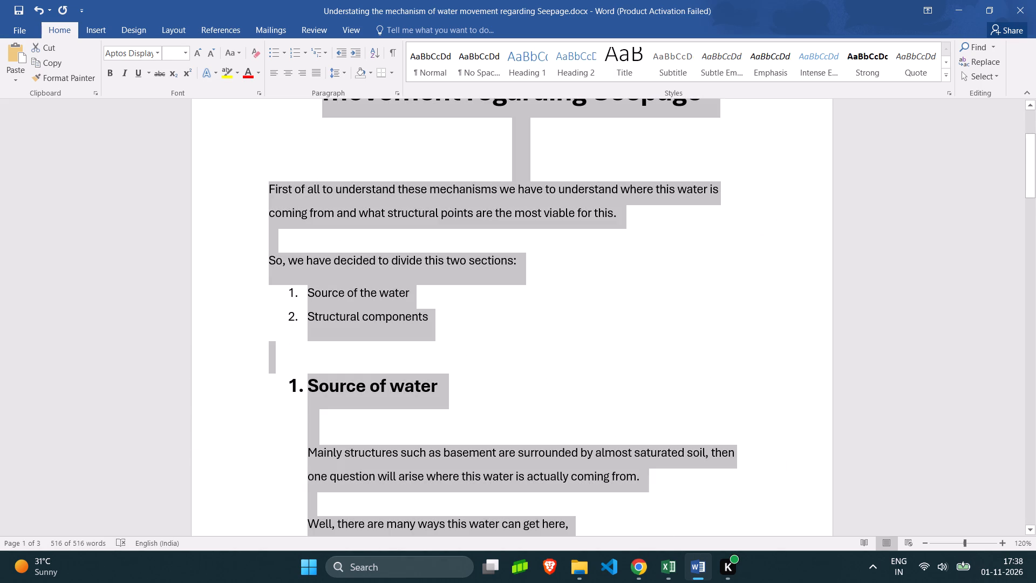
Switch to the Brave browser and close the YouTube basement video tab.
click(546, 571)
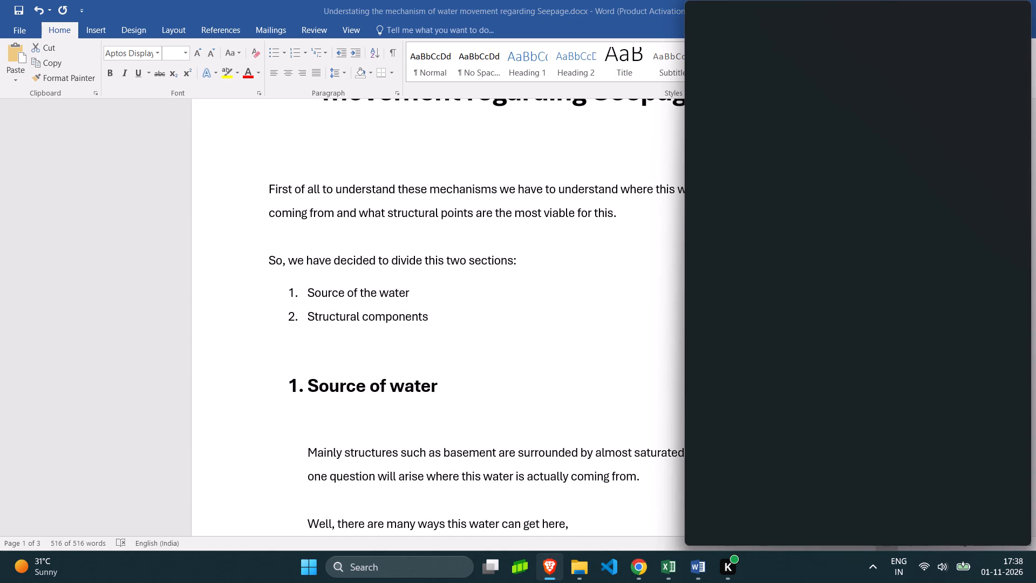
click(979, 23)
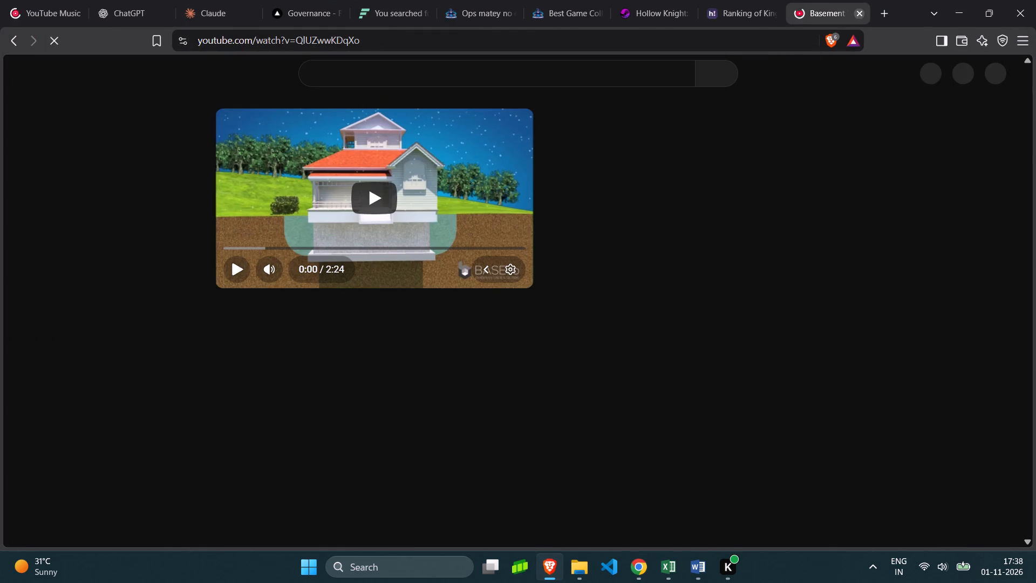
click(859, 10)
click(887, 14)
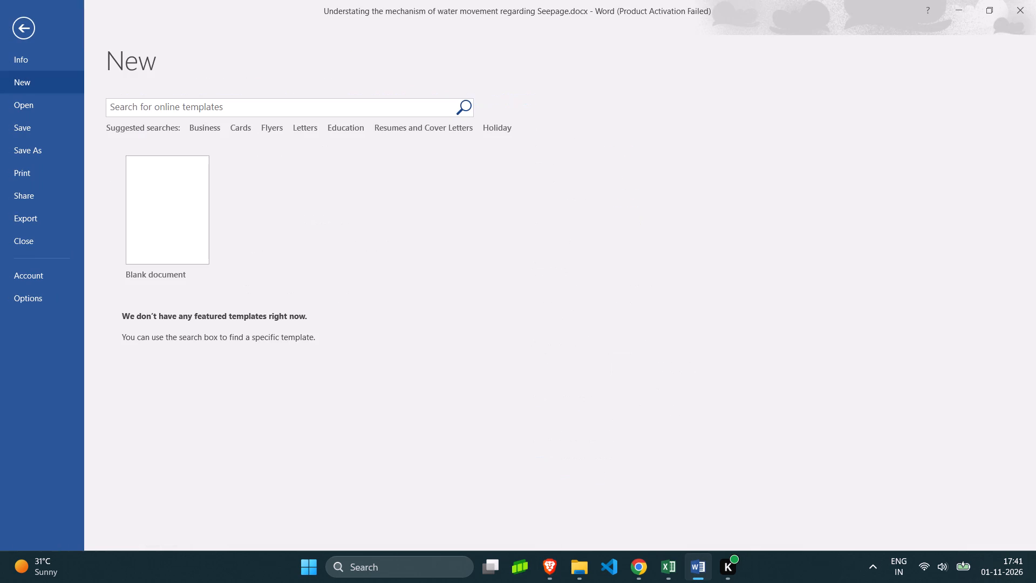
click(162, 235)
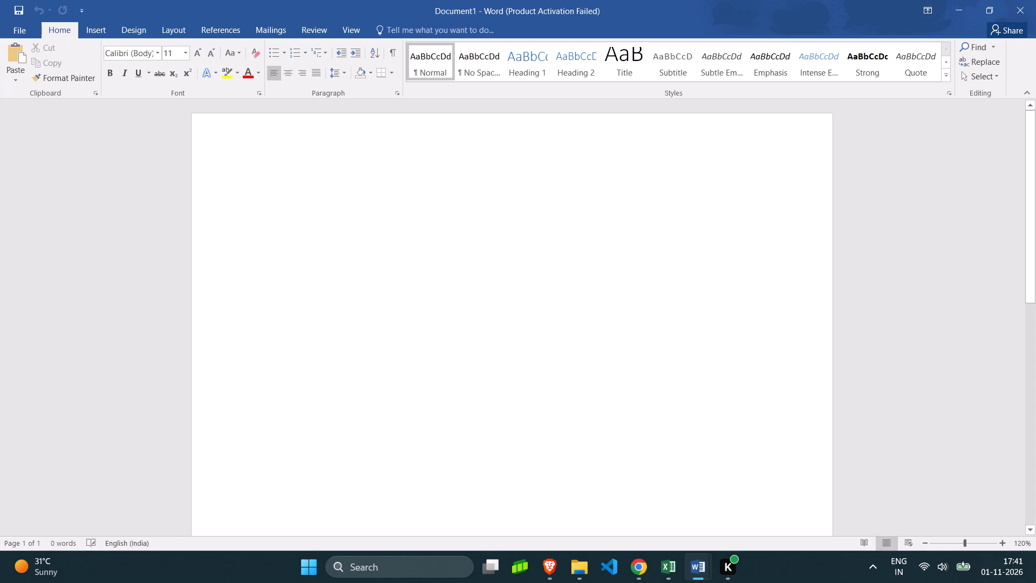
Paste the copied seepage text into the blank document.
click(334, 192)
drag(313, 236, 328, 268)
key(ctrl+v)
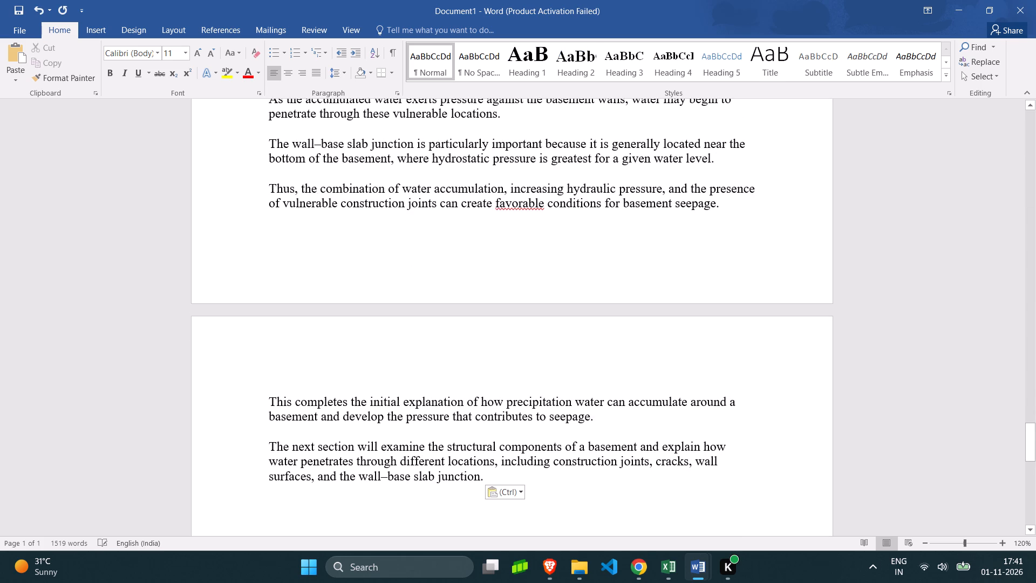
Set the font of the whole pasted document to Aptos Display.
scroll(325, 276, down, 1)
key(ctrl+a)
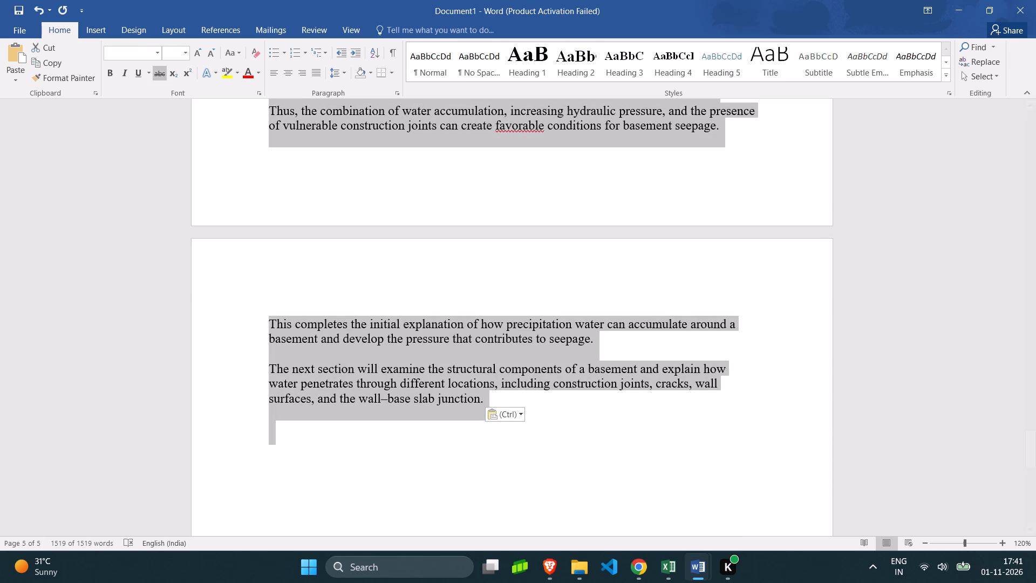
click(151, 56)
click(157, 56)
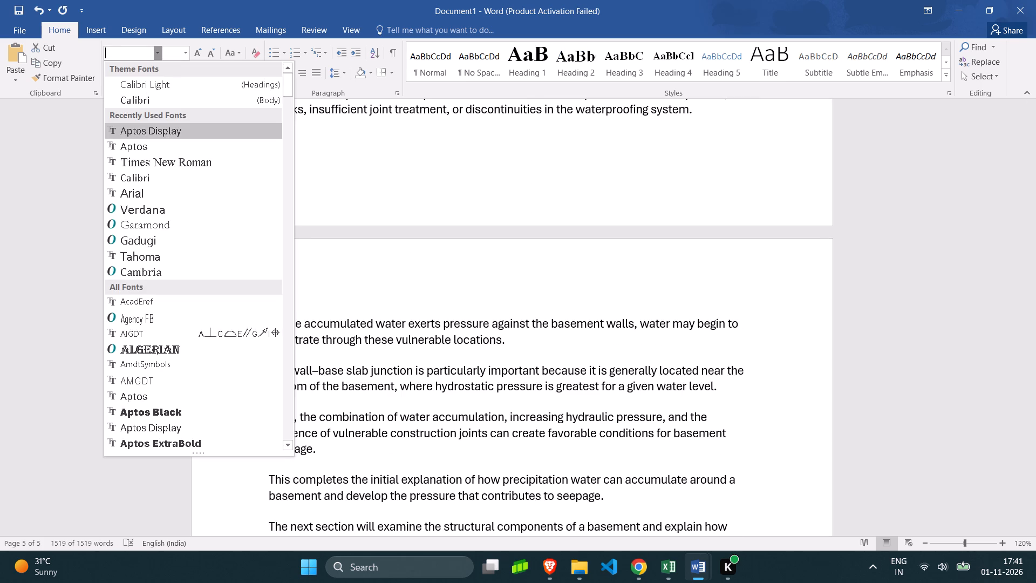
click(205, 128)
click(187, 60)
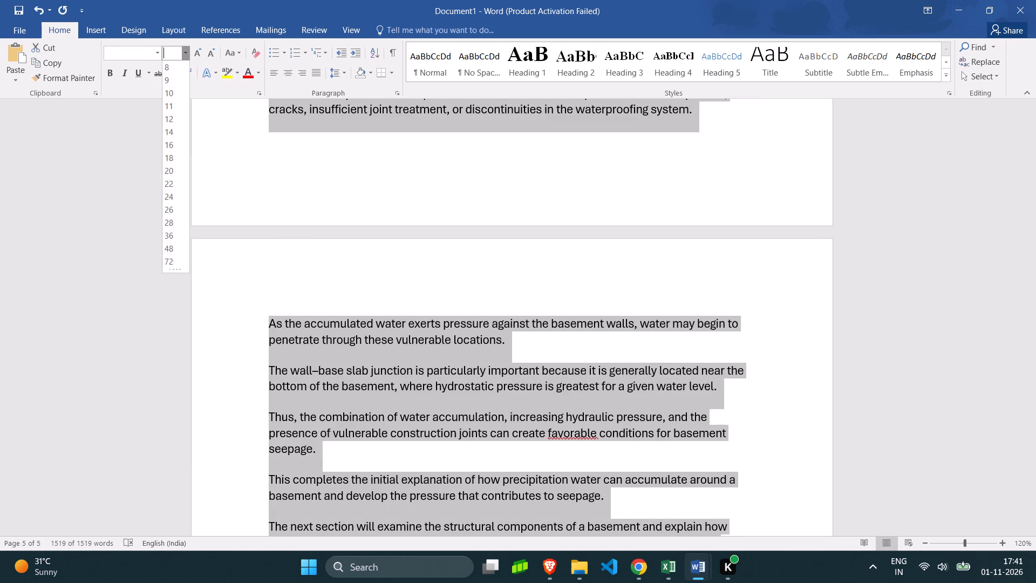
click(257, 160)
scroll(347, 239, up, 4)
click(494, 239)
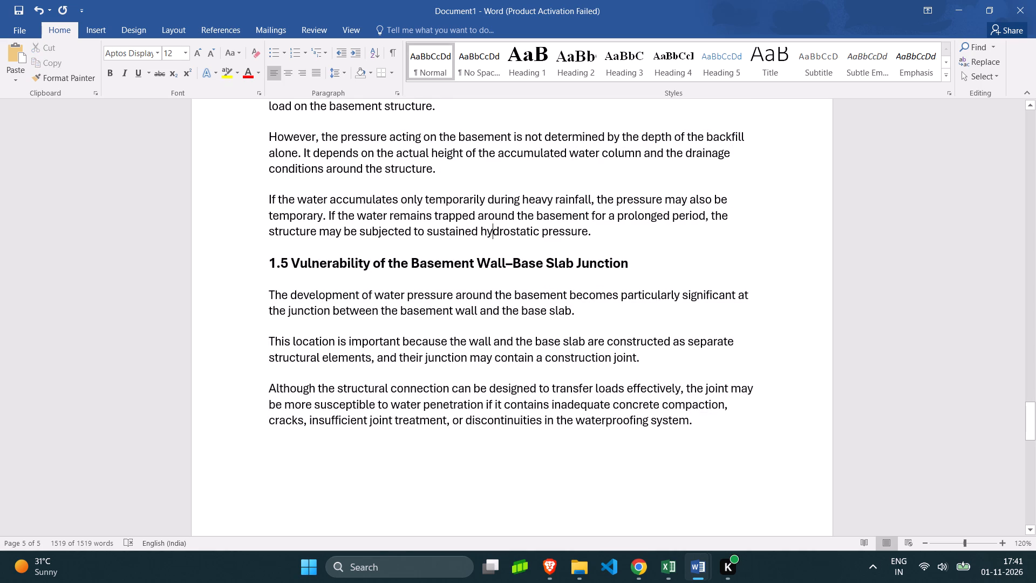
Open the Normal style for modification from the document's main title and change its name to Titles.
scroll(494, 246, up, 15)
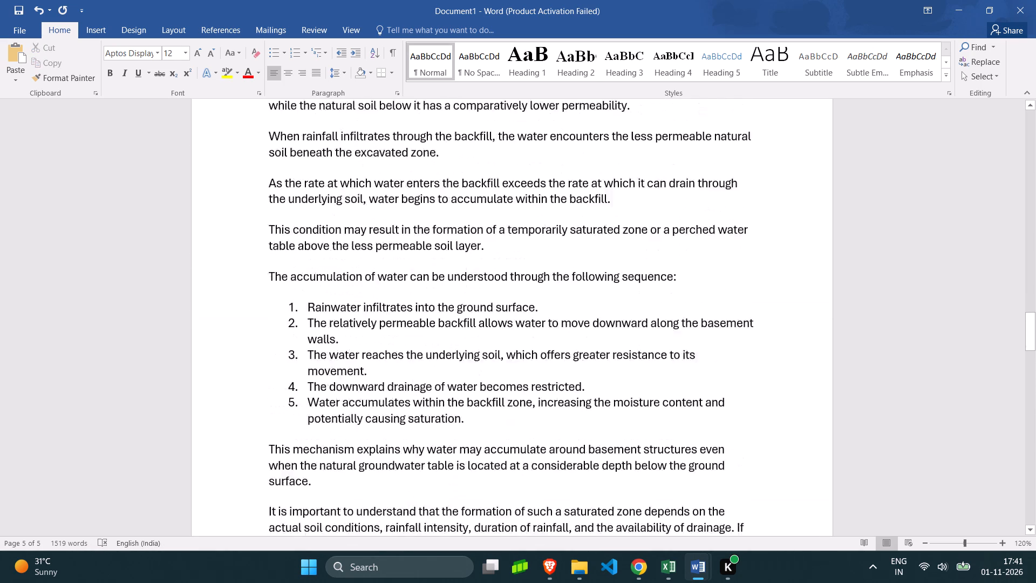
scroll(489, 247, up, 16)
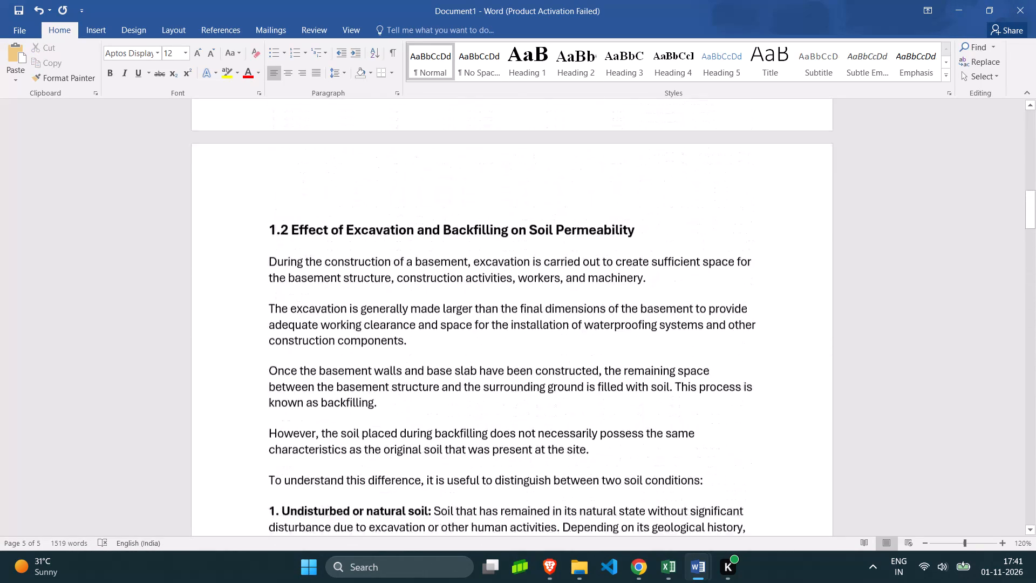
scroll(489, 247, up, 12)
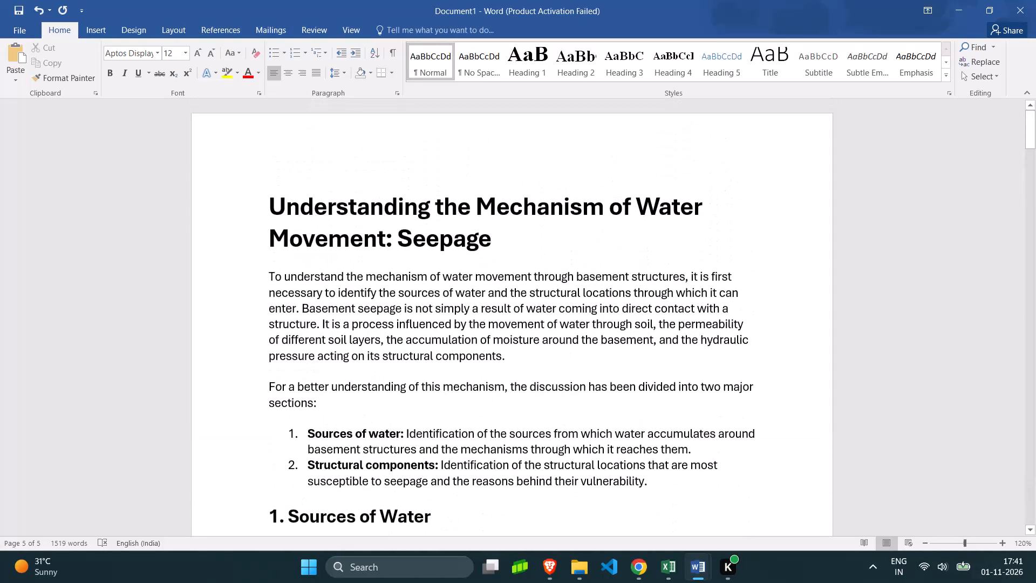
scroll(489, 247, down, 1)
scroll(489, 247, up, 1)
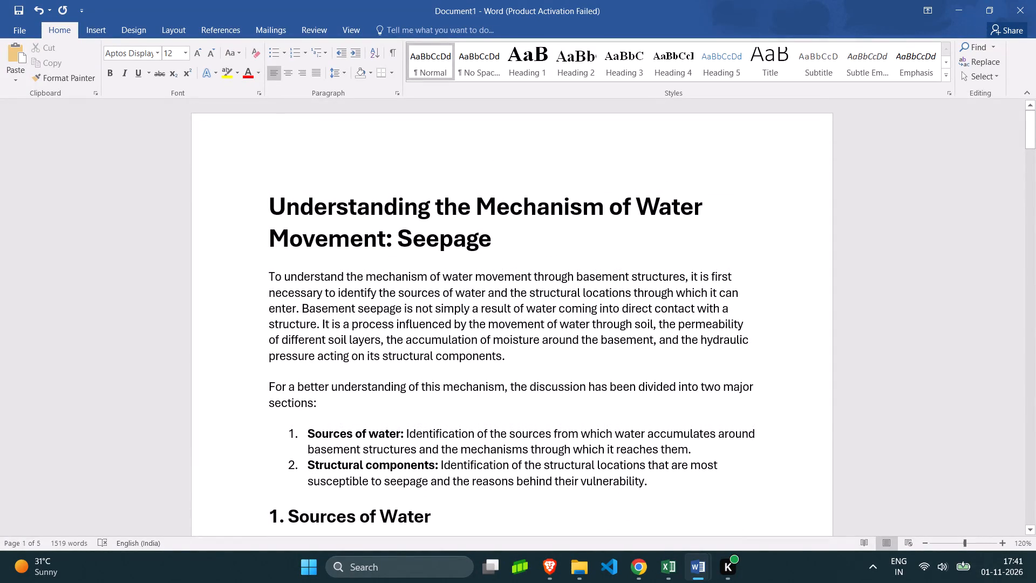
drag(221, 200, 227, 251)
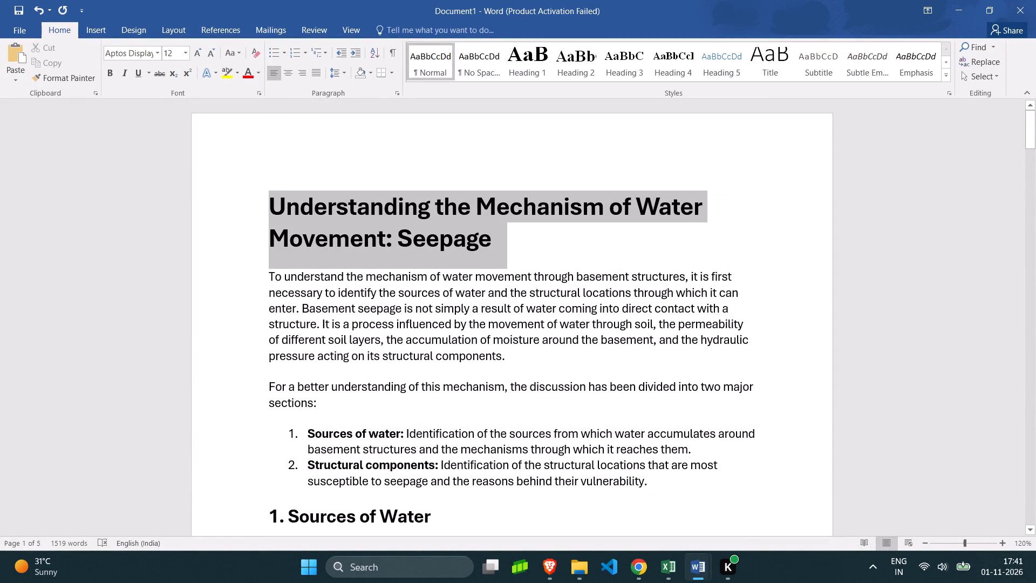
drag(227, 251, 227, 252)
click(418, 106)
right_click(421, 66)
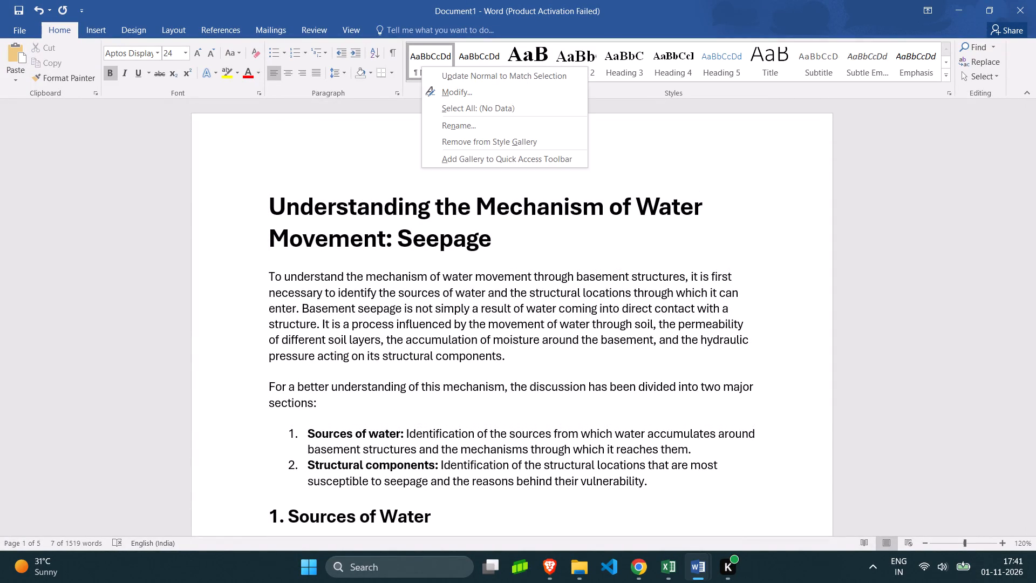
click(475, 96)
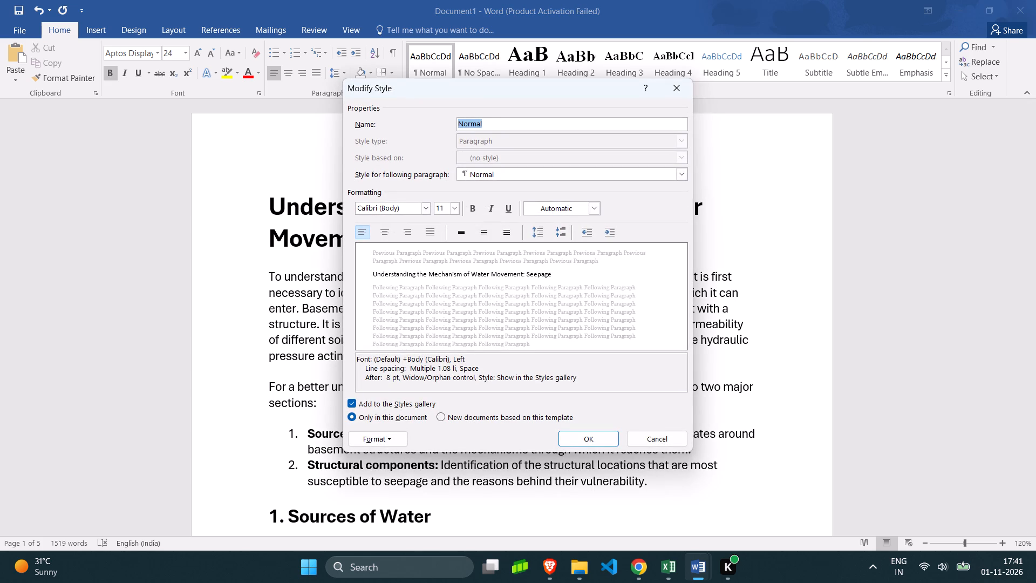
text(Titles)
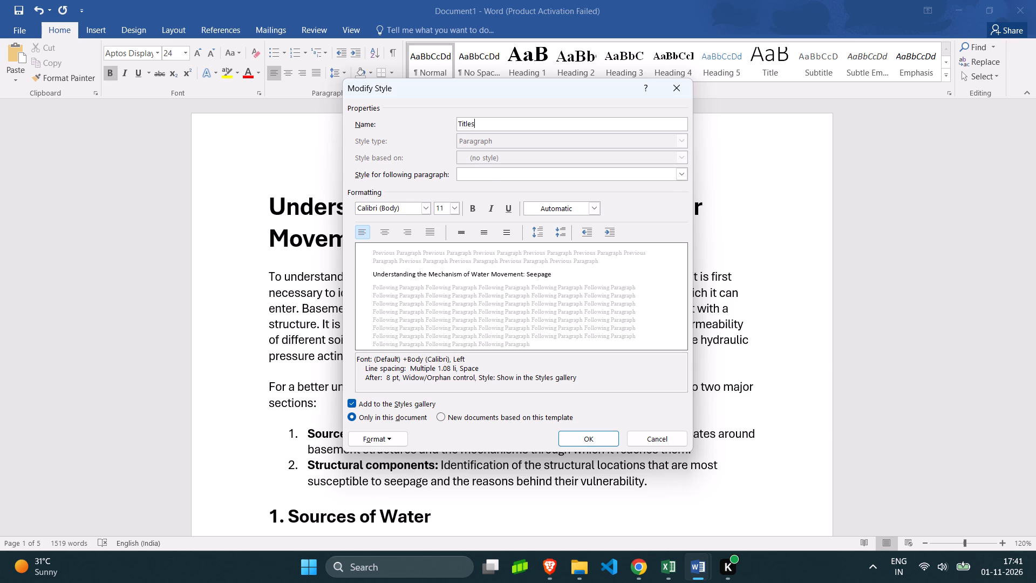
click(491, 174)
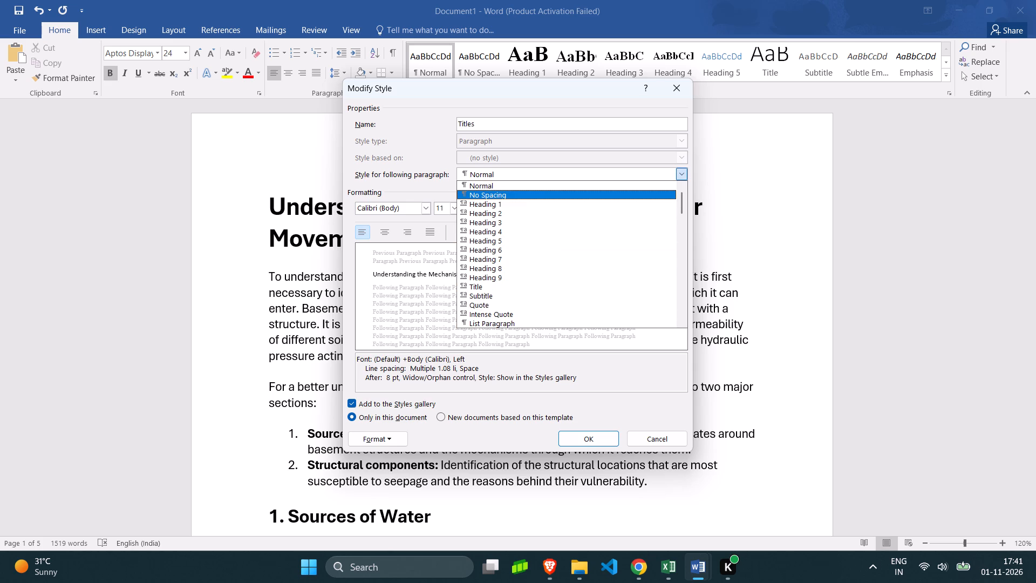
click(556, 166)
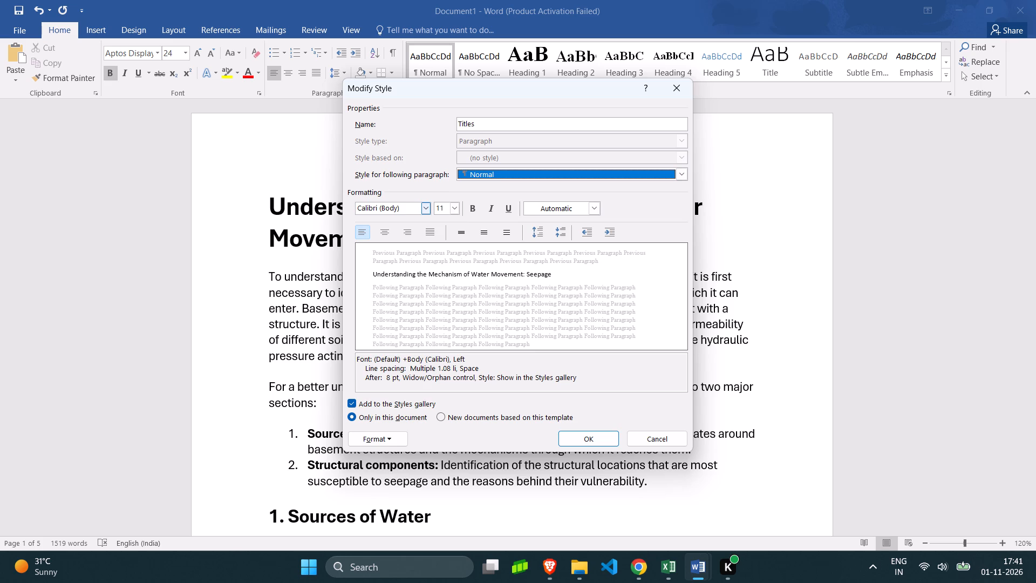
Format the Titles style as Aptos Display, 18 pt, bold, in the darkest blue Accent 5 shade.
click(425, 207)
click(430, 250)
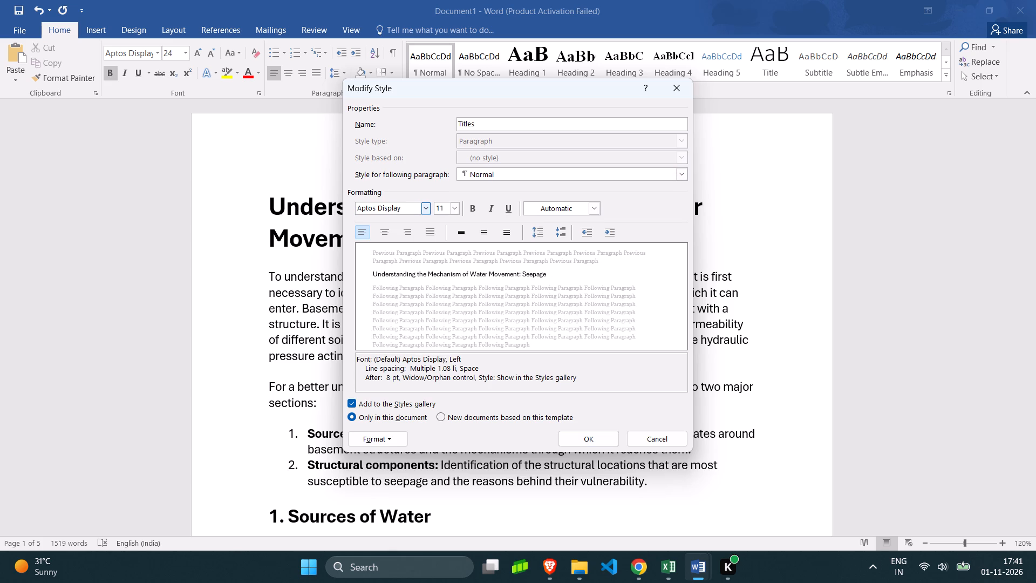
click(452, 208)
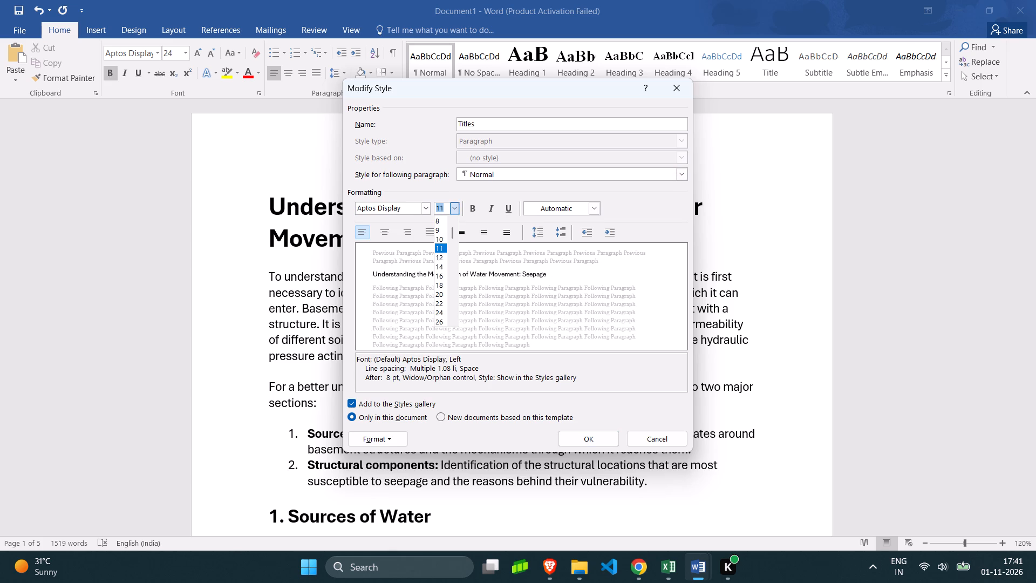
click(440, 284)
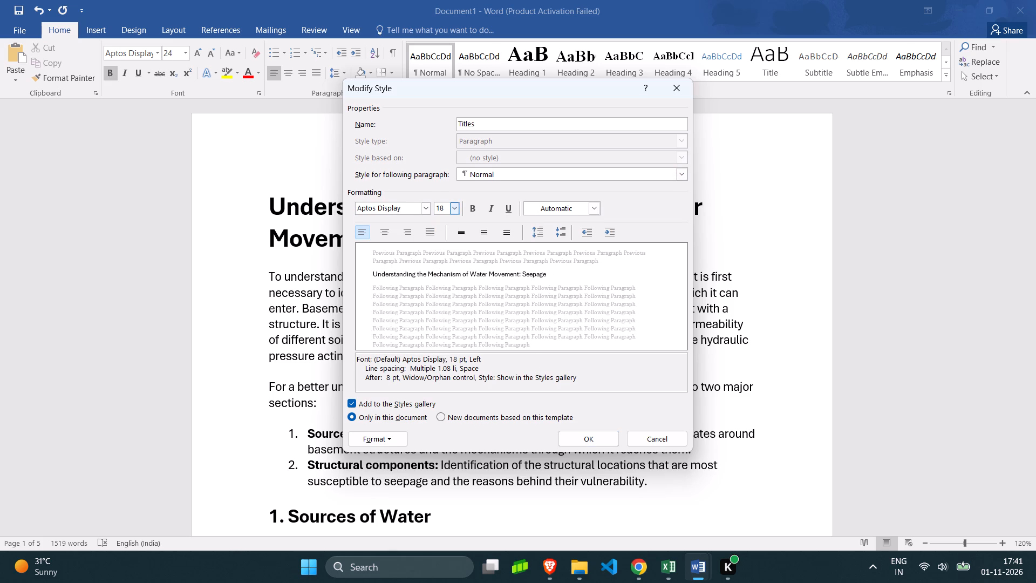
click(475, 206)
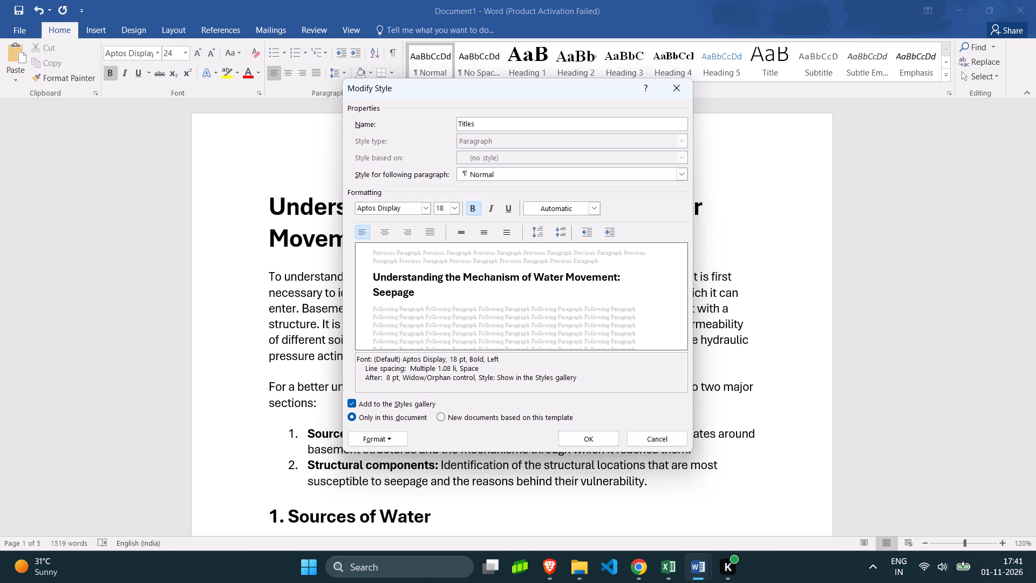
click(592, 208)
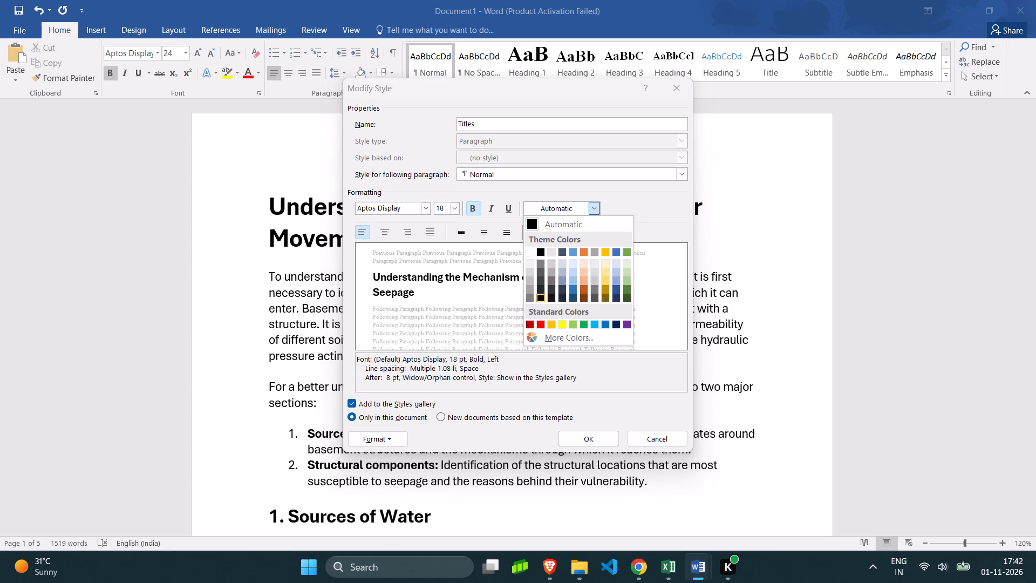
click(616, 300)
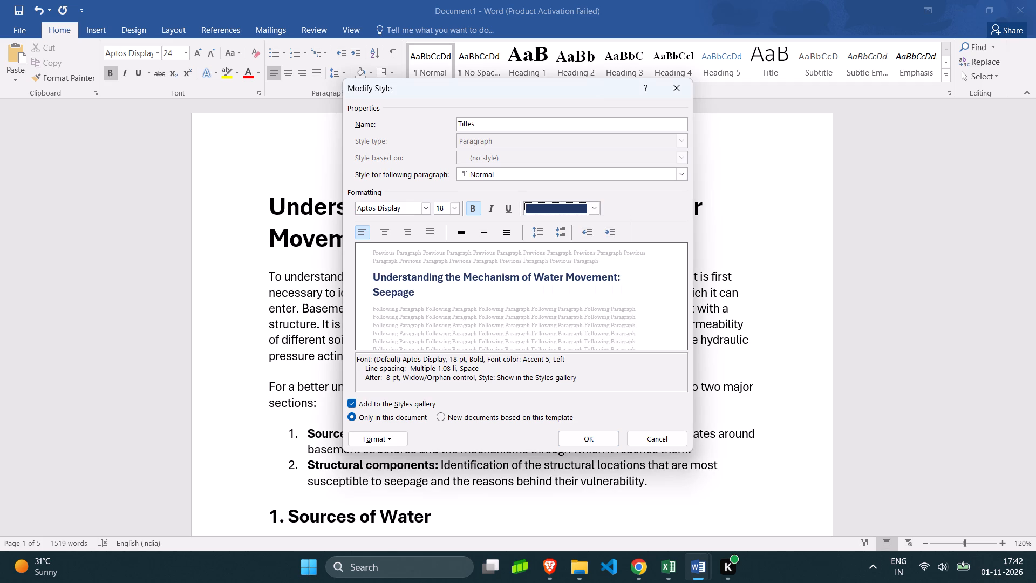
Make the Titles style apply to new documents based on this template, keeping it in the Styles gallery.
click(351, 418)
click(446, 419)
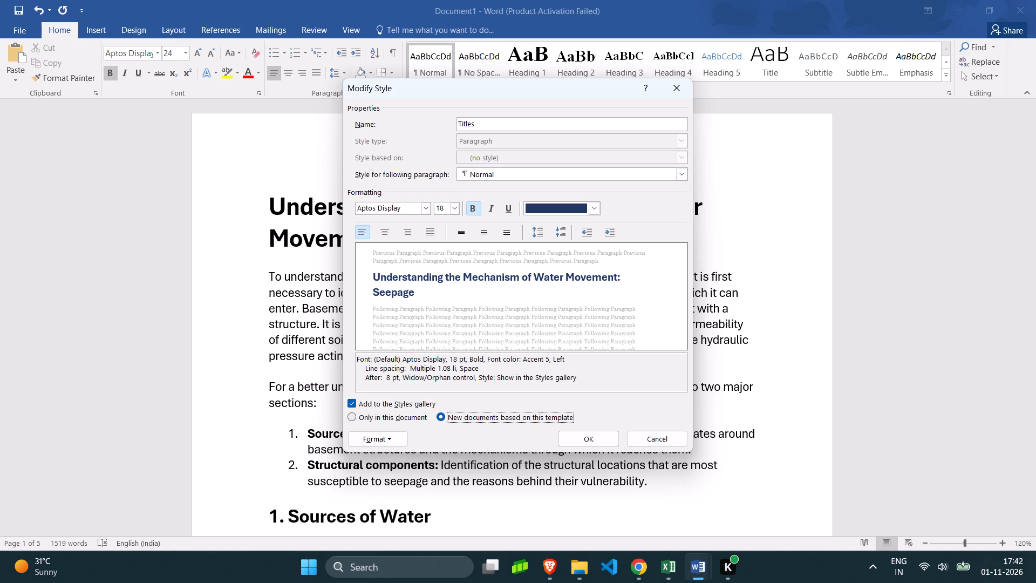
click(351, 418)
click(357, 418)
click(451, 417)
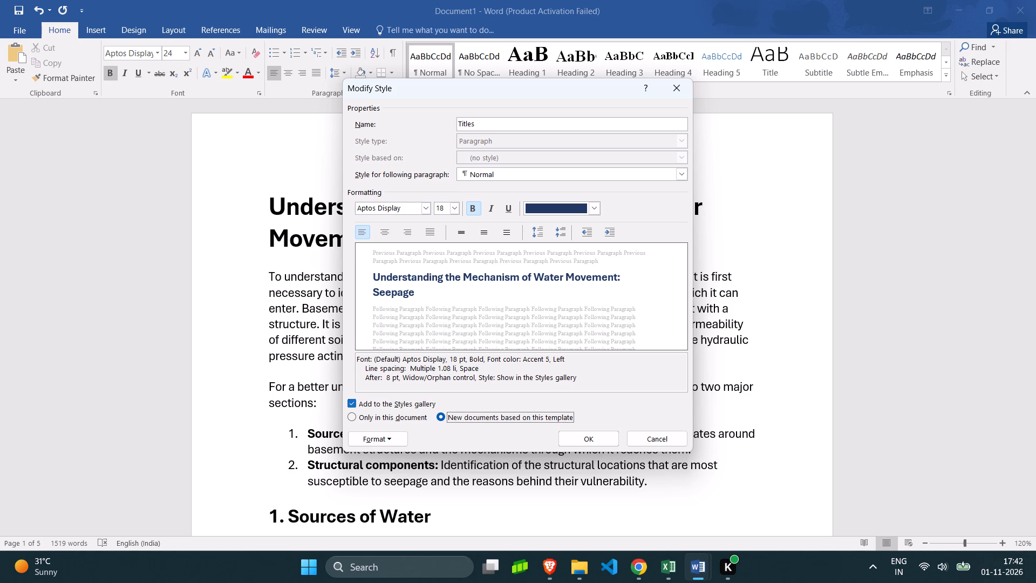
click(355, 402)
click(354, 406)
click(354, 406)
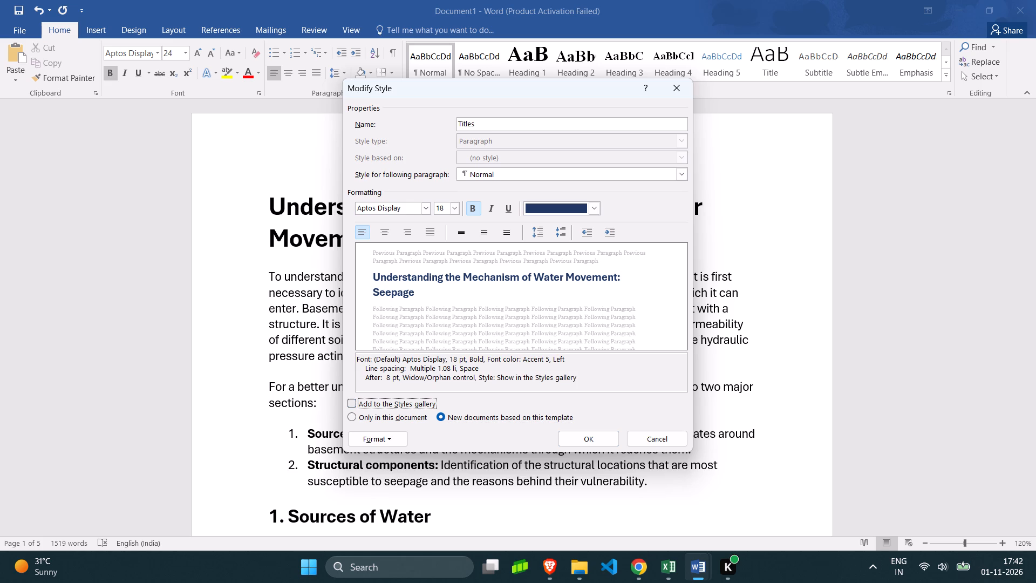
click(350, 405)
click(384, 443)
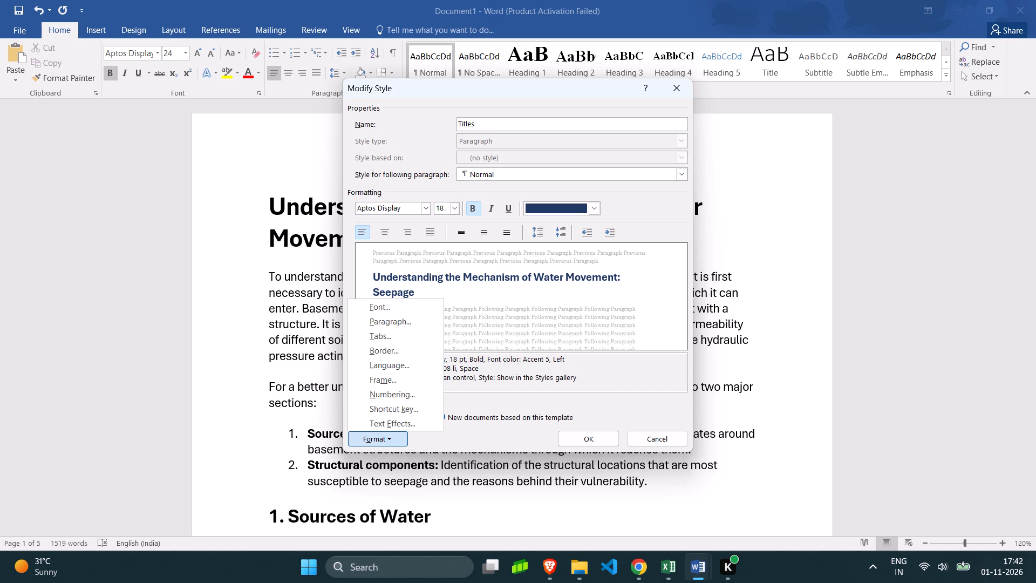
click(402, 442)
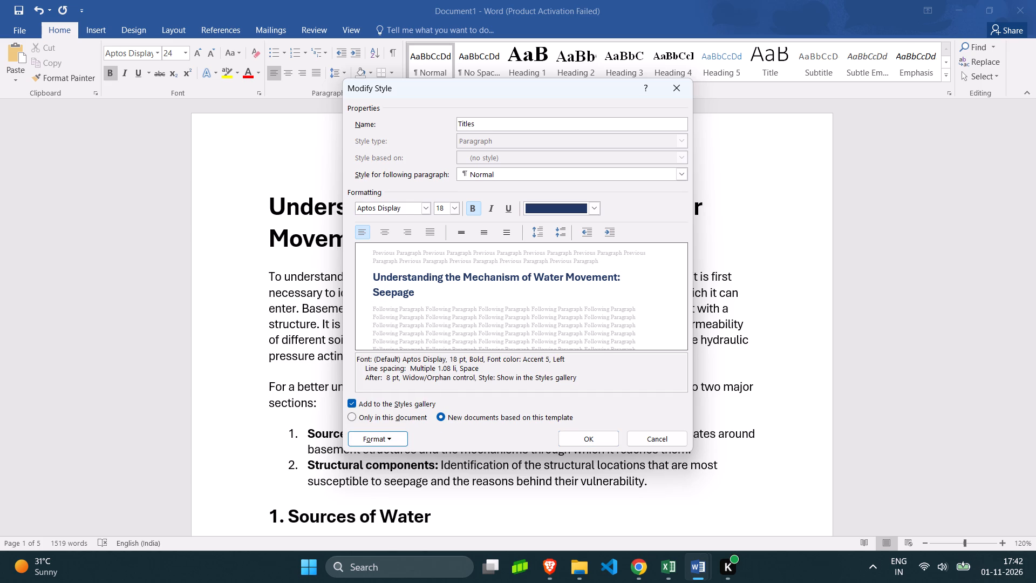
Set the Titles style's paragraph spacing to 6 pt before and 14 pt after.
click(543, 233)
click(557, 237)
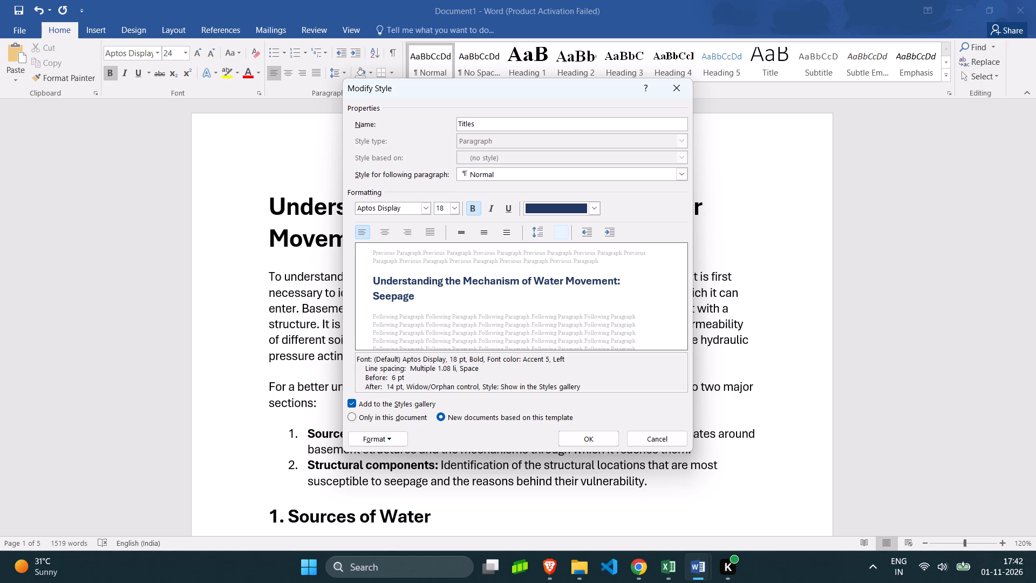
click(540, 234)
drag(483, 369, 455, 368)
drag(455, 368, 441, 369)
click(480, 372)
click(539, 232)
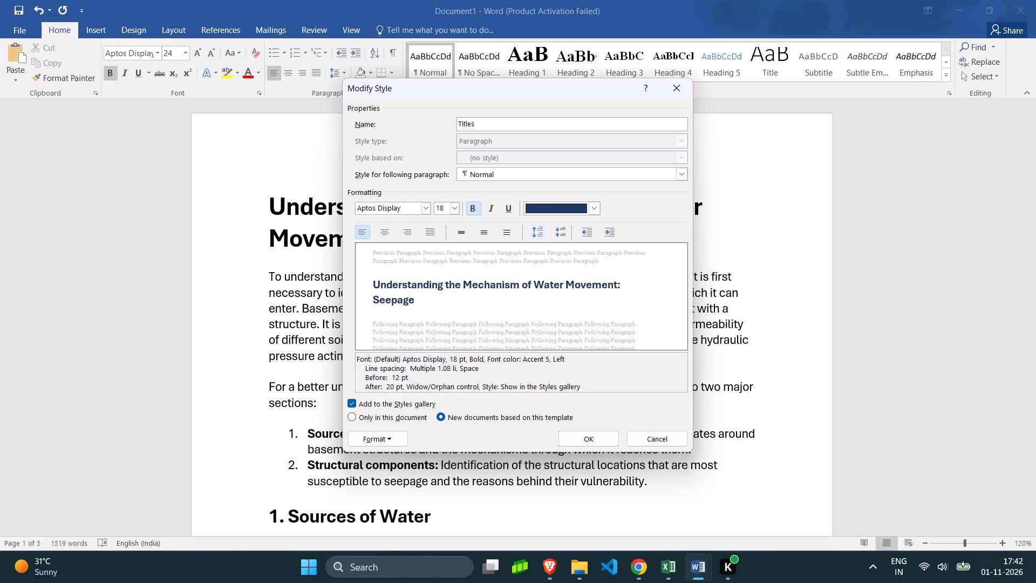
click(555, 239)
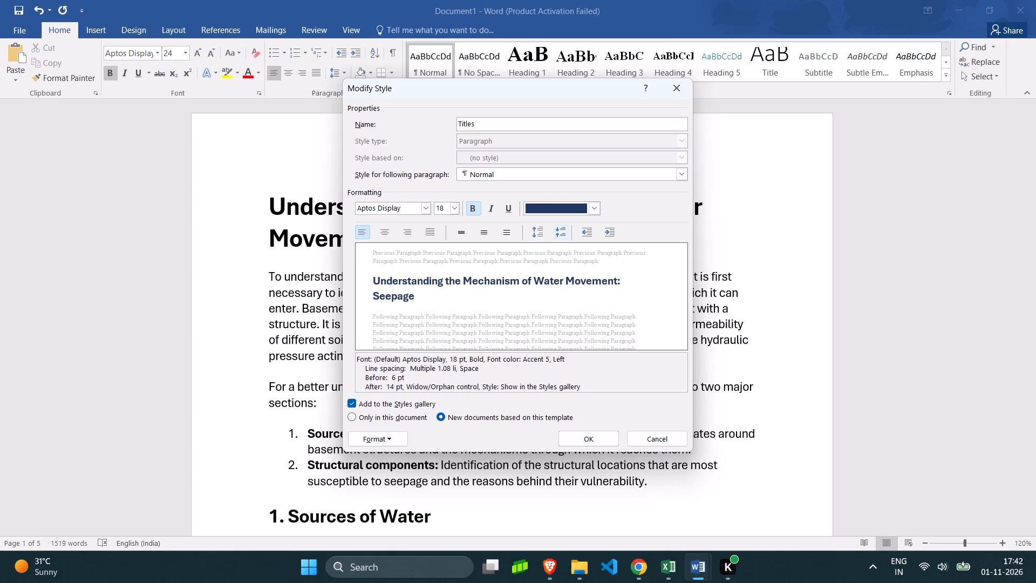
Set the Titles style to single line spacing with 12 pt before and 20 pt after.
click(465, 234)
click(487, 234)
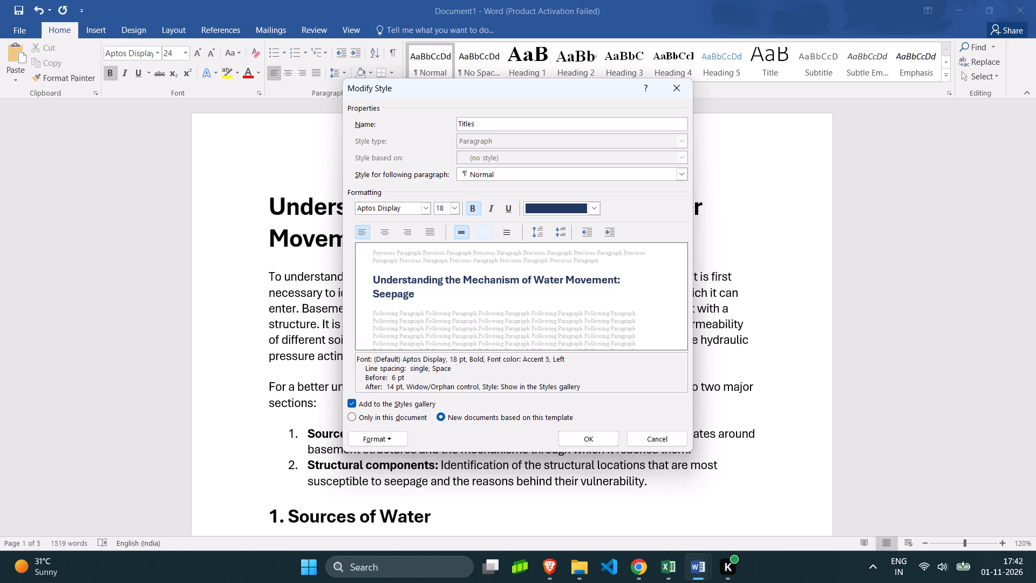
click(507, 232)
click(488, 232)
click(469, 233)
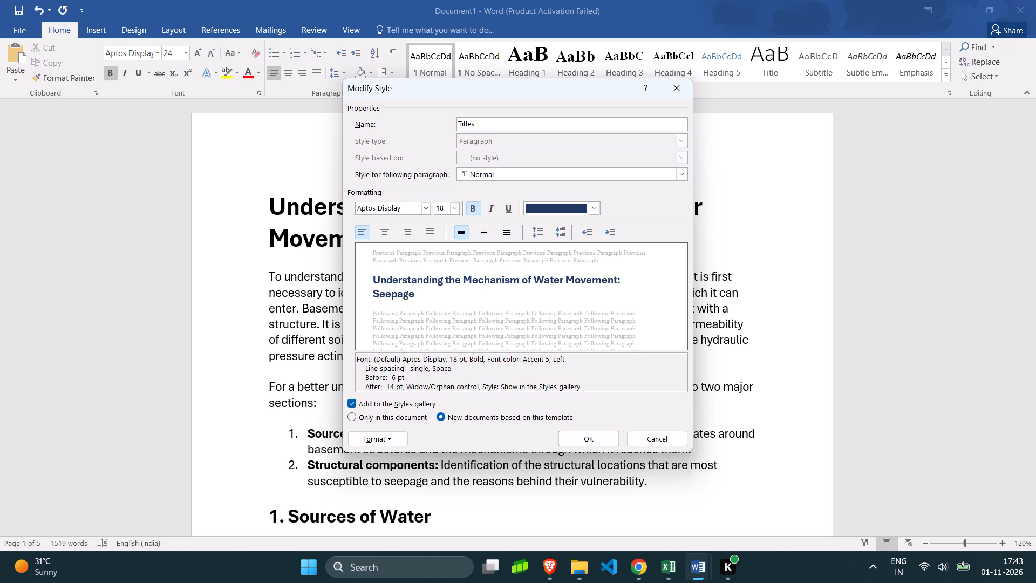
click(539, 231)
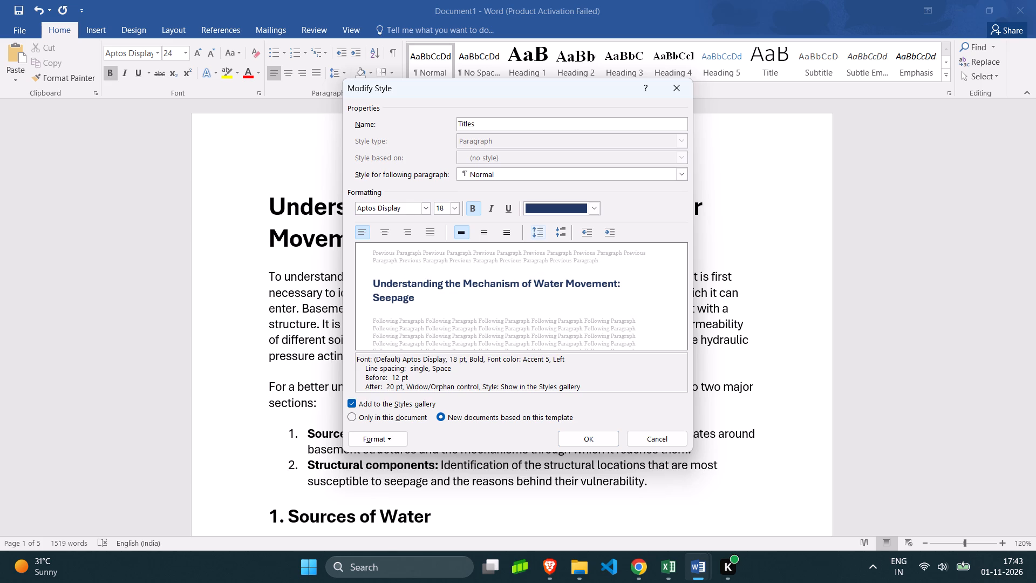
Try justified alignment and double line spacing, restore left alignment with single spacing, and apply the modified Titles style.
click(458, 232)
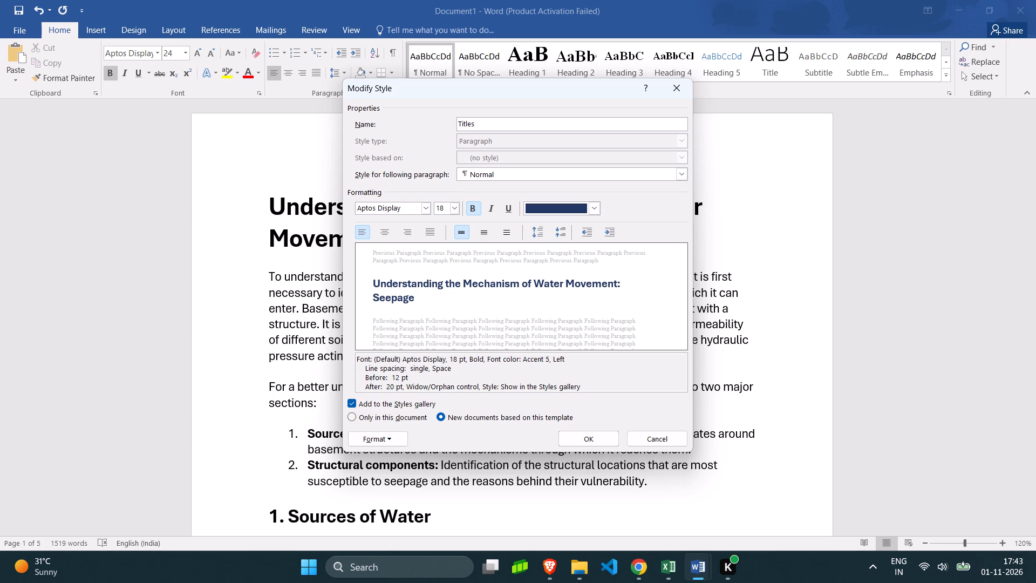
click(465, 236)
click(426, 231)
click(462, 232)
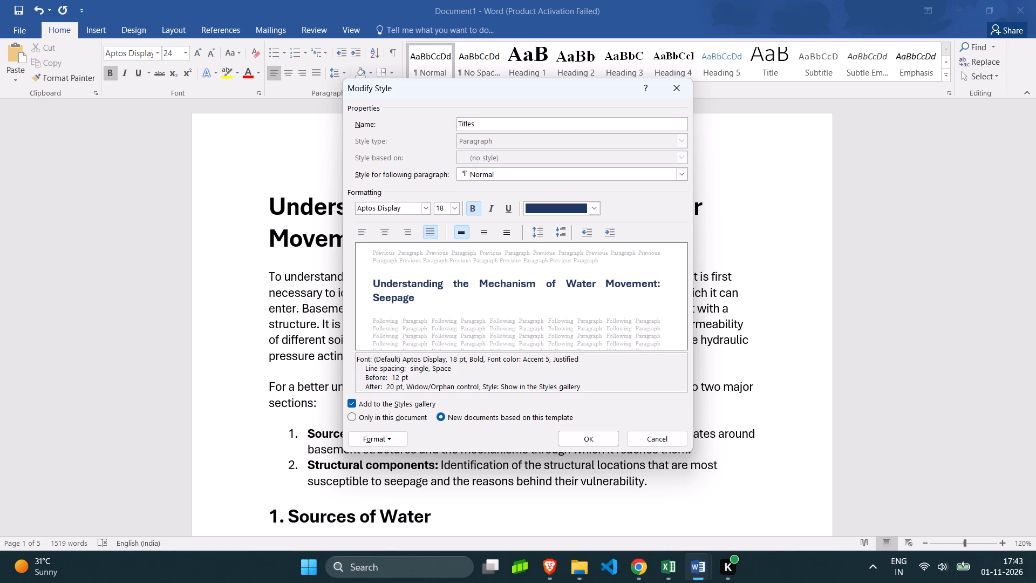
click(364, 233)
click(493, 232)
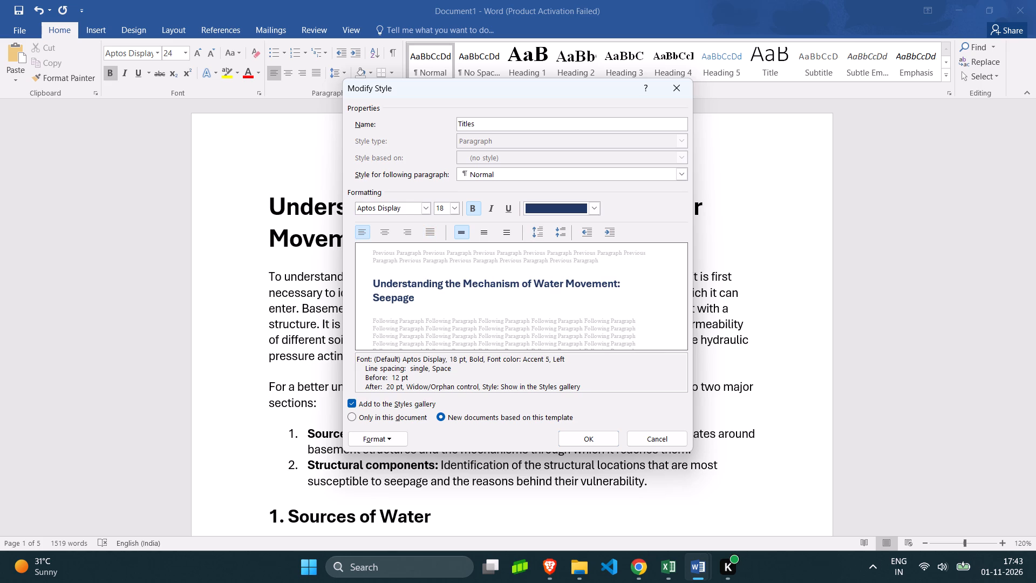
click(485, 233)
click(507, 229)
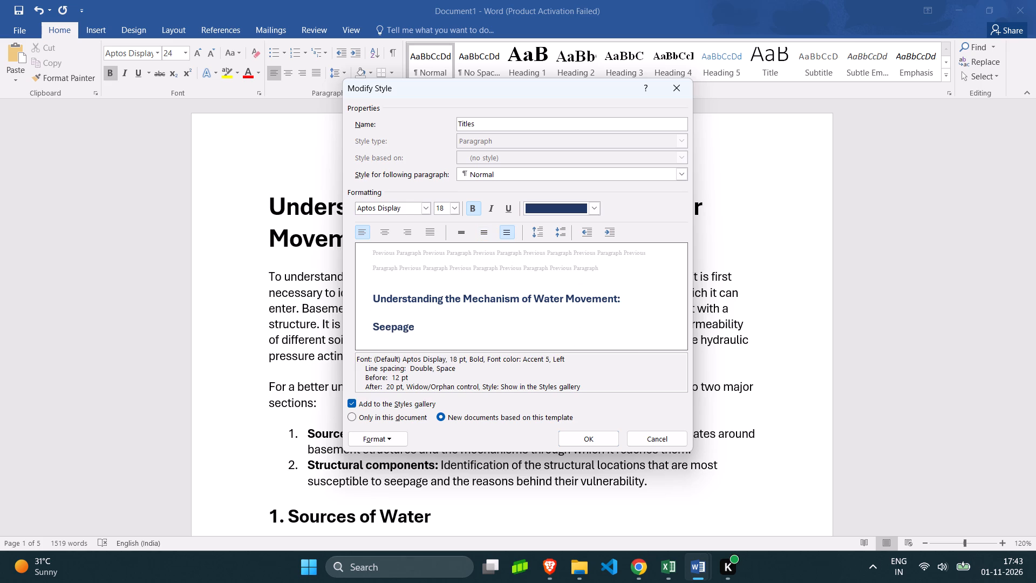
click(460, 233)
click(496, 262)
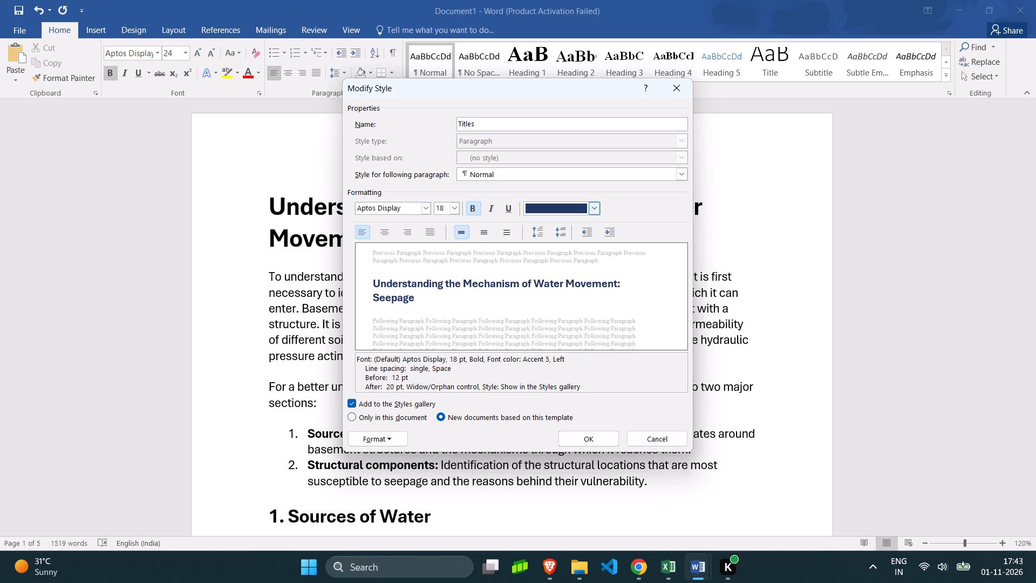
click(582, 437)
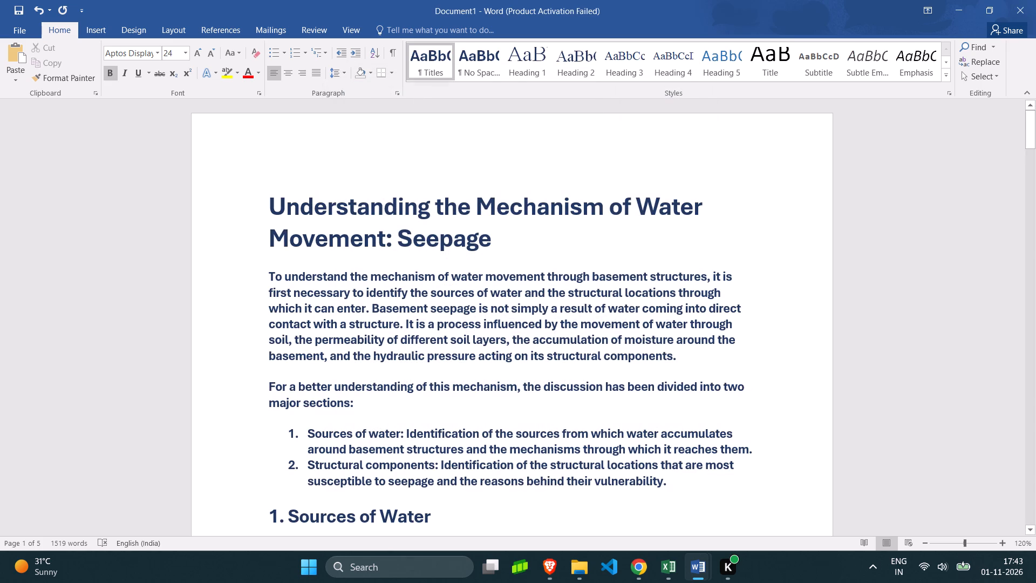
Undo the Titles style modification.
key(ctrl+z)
Select the whole main title "Understanding the Mechanism of Water Movement: Seepage" and apply the Normal style to it.
click(210, 204)
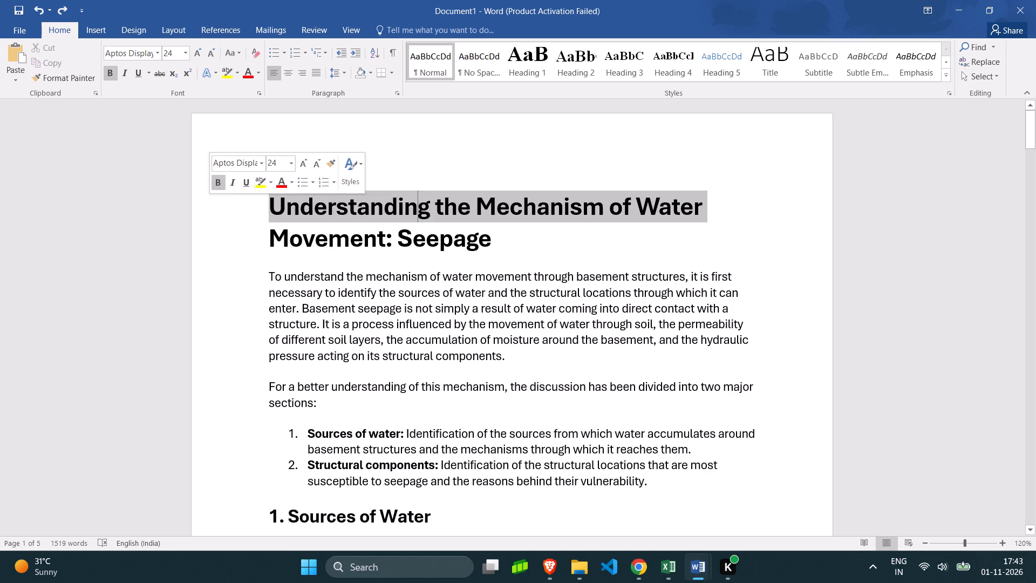
drag(498, 238, 272, 205)
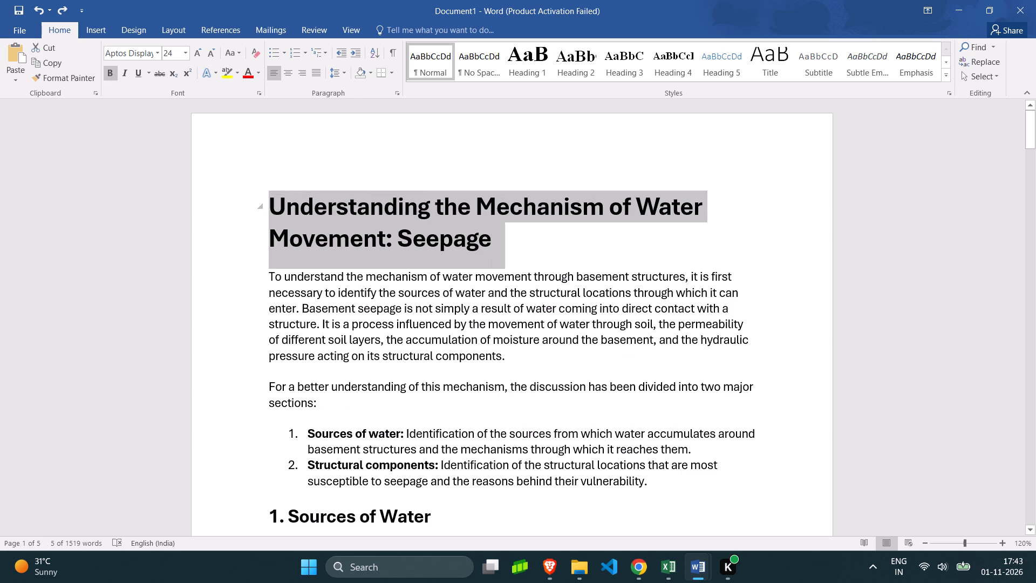
drag(272, 205, 253, 204)
click(435, 57)
click(433, 64)
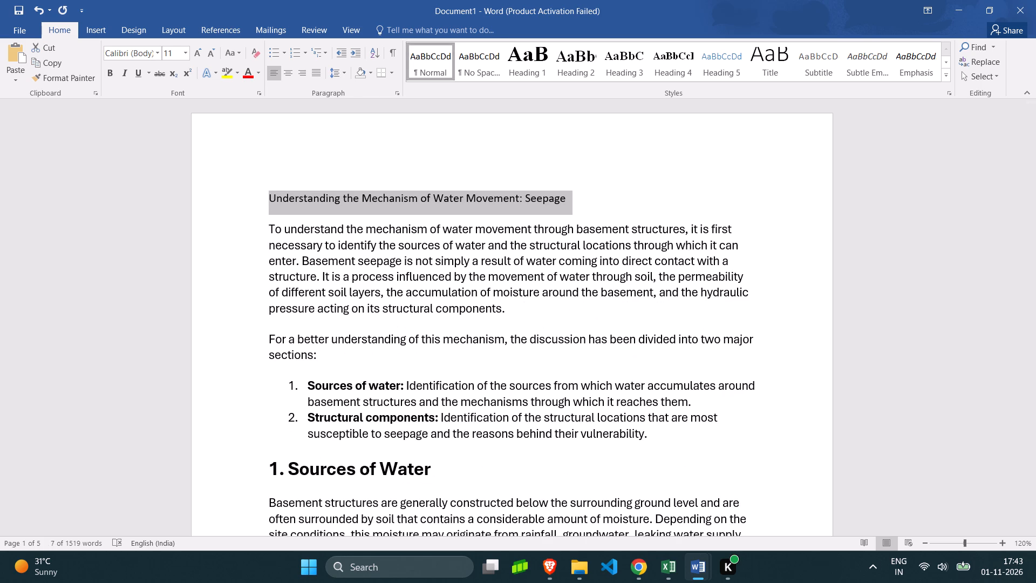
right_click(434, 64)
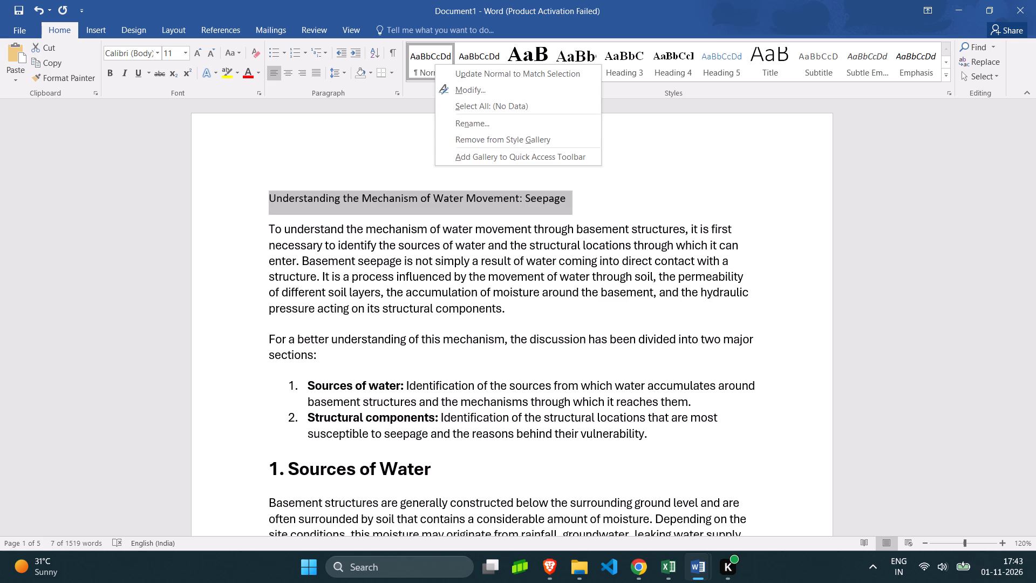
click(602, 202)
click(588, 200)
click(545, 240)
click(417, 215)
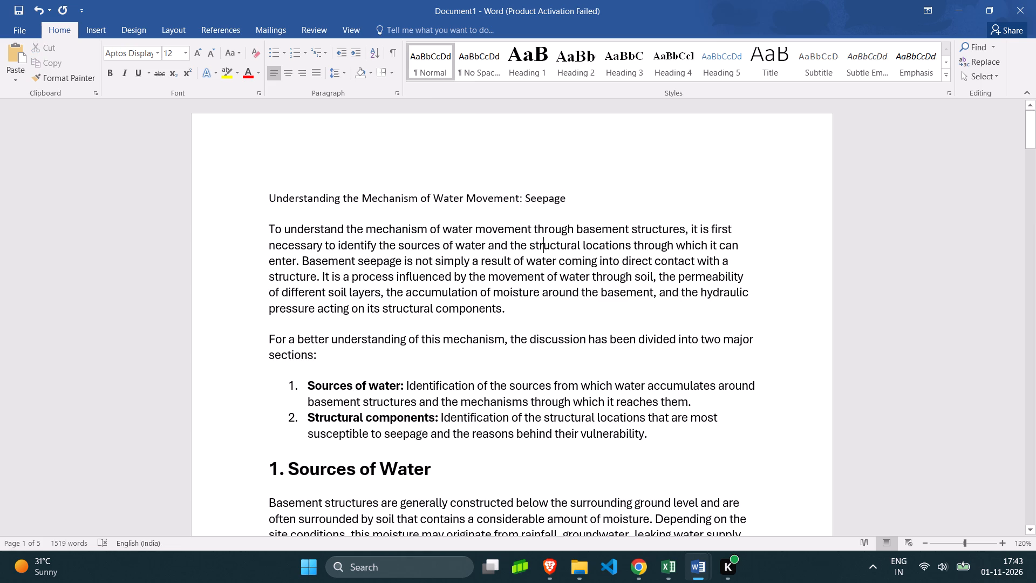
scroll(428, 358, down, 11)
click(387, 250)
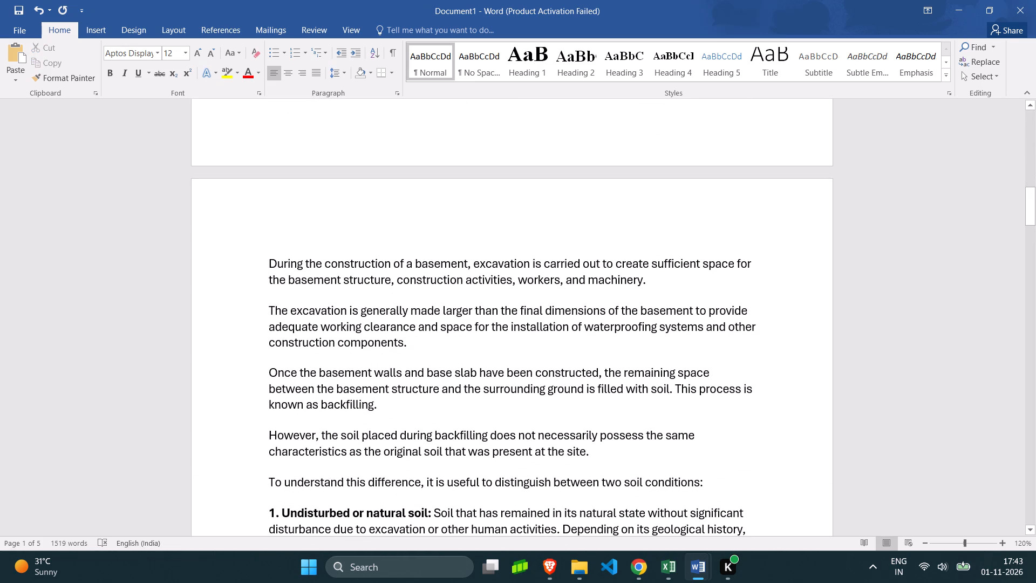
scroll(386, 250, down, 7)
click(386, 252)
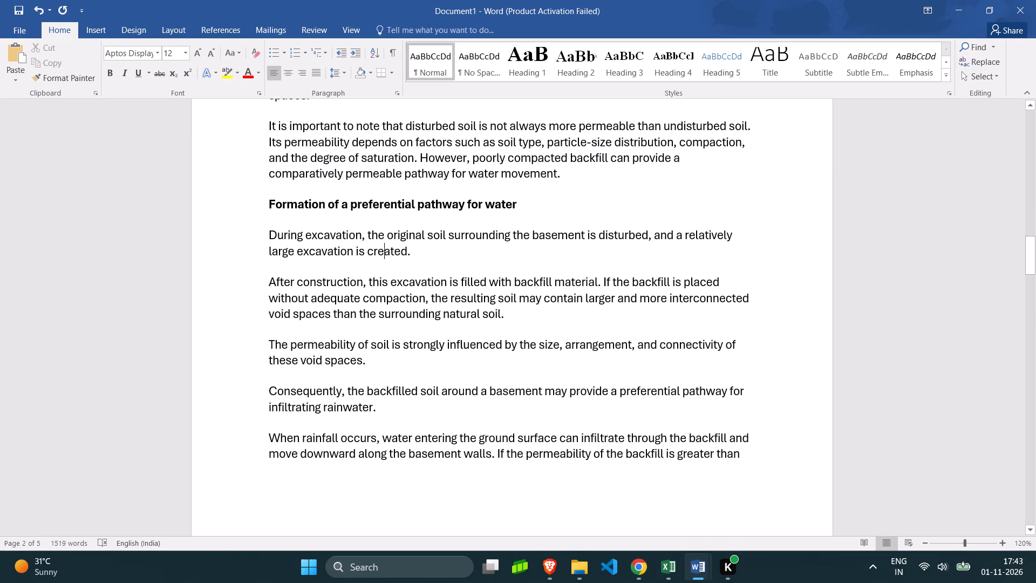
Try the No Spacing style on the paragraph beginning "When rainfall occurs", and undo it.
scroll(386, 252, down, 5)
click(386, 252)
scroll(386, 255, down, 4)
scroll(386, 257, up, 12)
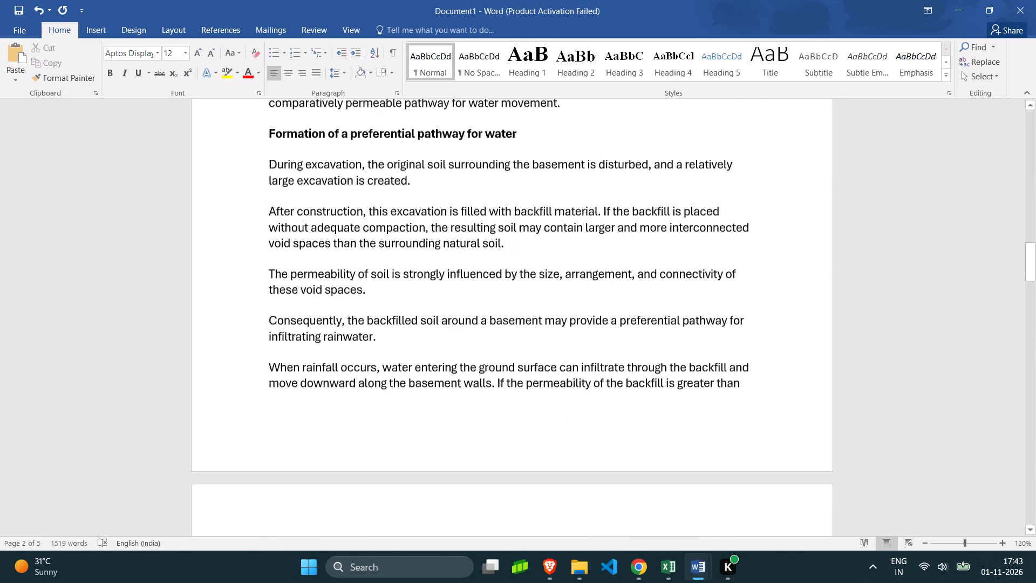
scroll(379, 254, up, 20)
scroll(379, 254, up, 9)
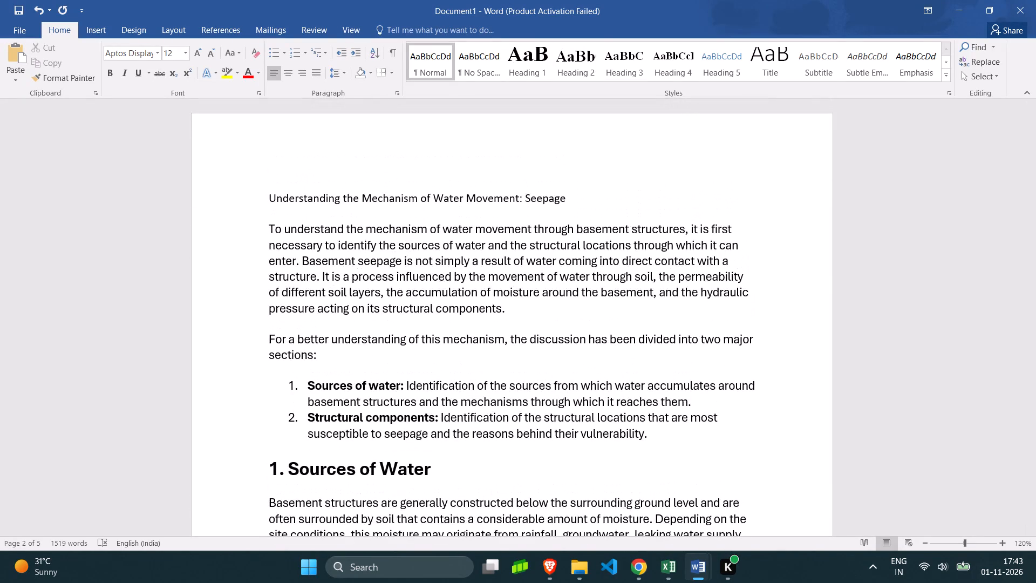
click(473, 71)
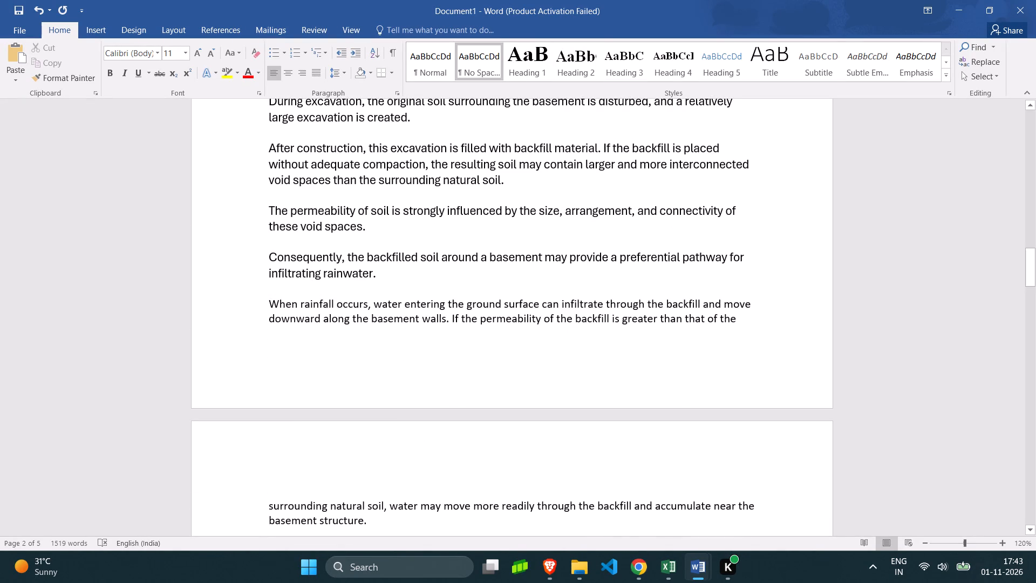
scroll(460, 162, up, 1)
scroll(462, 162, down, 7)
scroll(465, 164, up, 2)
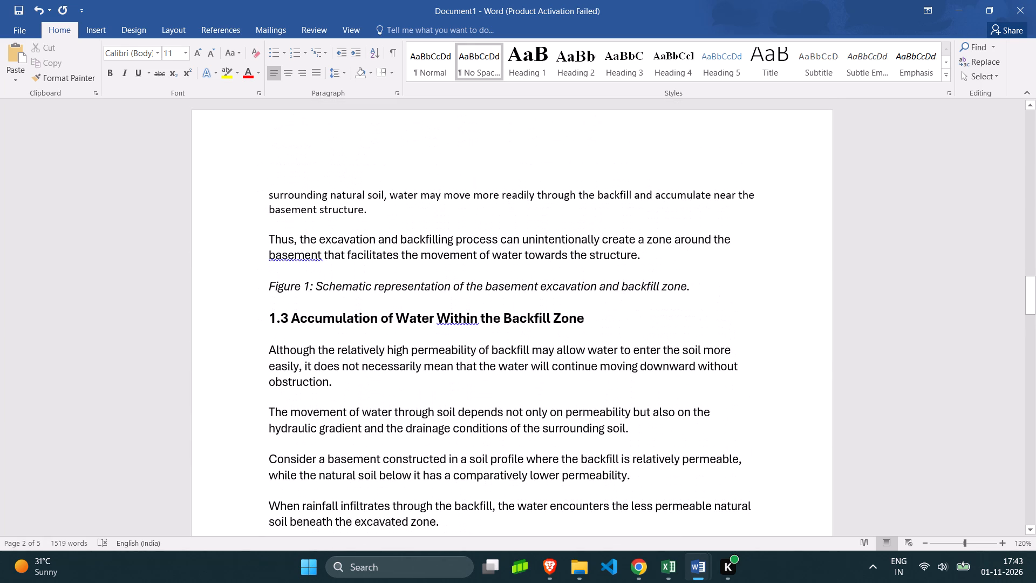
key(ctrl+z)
Open the No Spacing style for modification and rename it as TItle.
scroll(483, 98, up, 4)
click(746, 175)
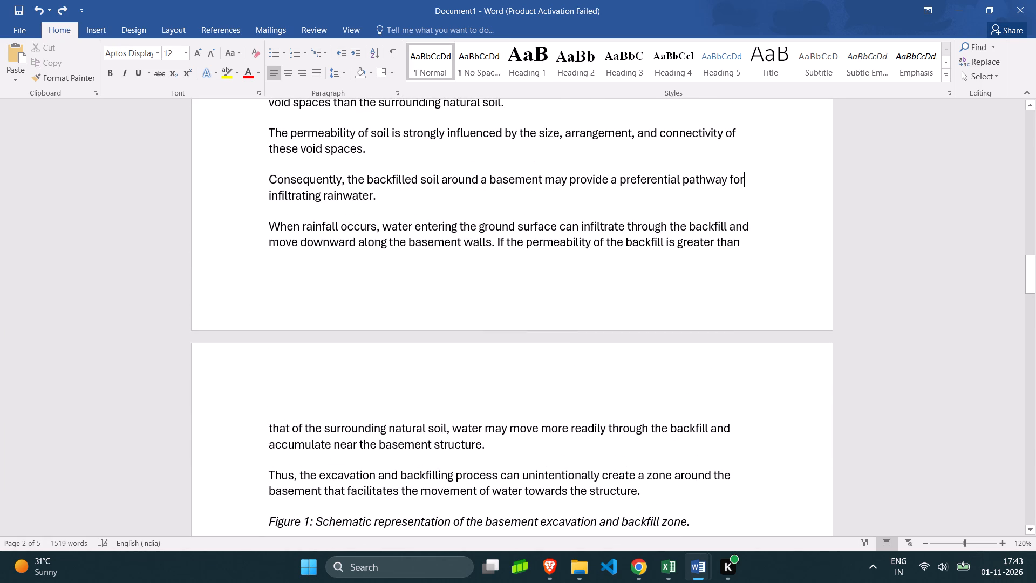
right_click(483, 68)
click(510, 91)
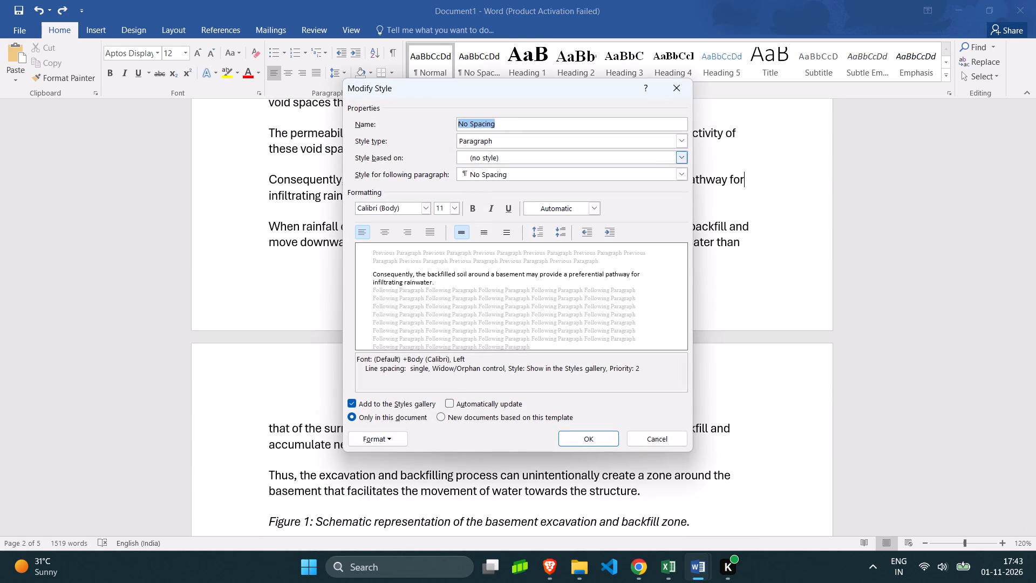
click(501, 125)
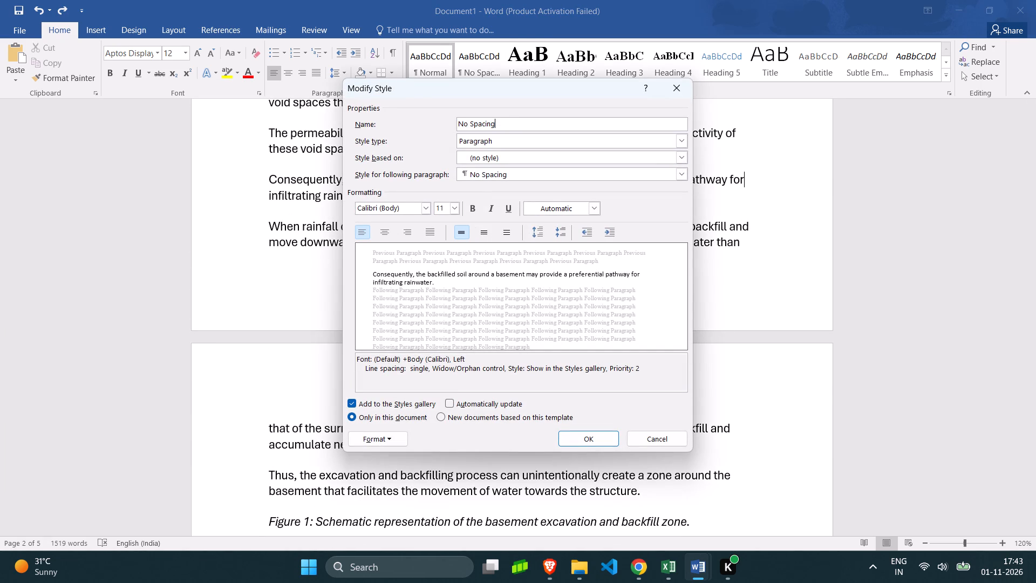
text(TItle)
key(Left)
key(Left)
key(Left)
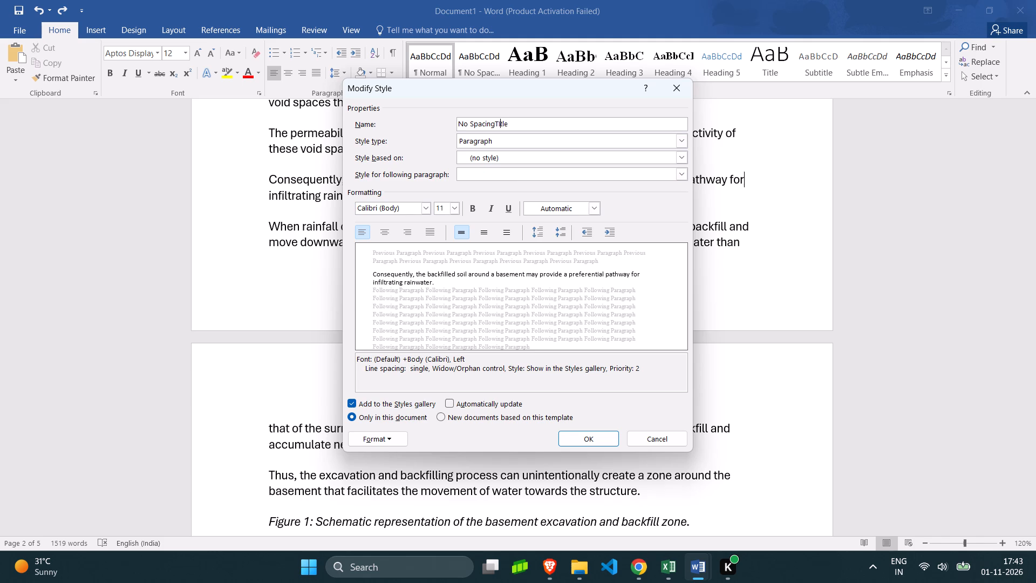
key(Left)
key(Left)
key(BackSpace)
key(BackSpace)
key(BackSpace)
key(BackSpace)
key(BackSpace)
key(BackSpace)
key(BackSpace)
key(BackSpace)
key(BackSpace)
key(BackSpace)
key(BackSpace)
key(BackSpace)
key(BackSpace)
key(BackSpace)
key(BackSpace)
key(BackSpace)
key(BackSpace)
Set Normal as the style for the paragraph following the TItle style.
click(609, 135)
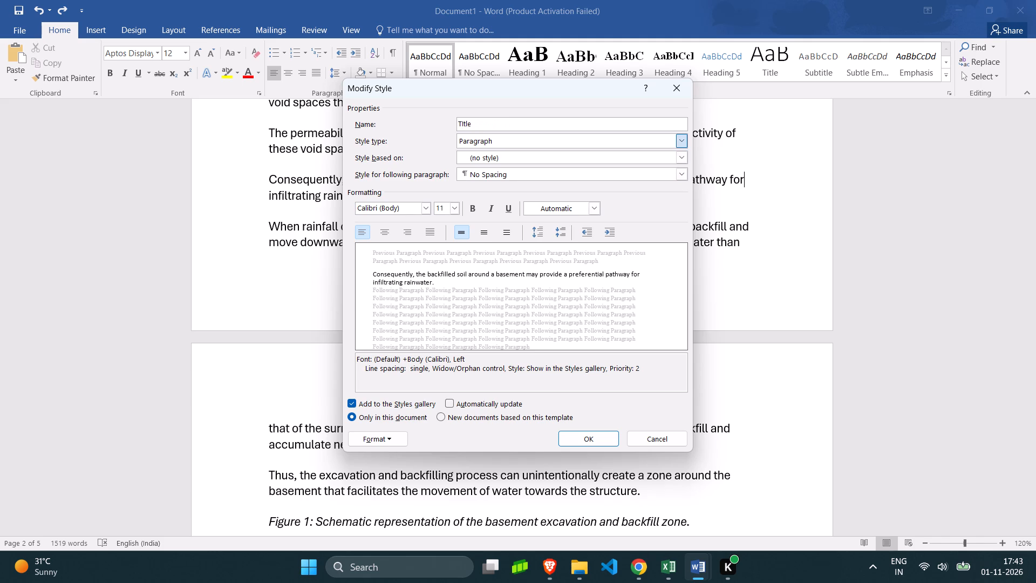
click(603, 138)
click(566, 159)
click(566, 159)
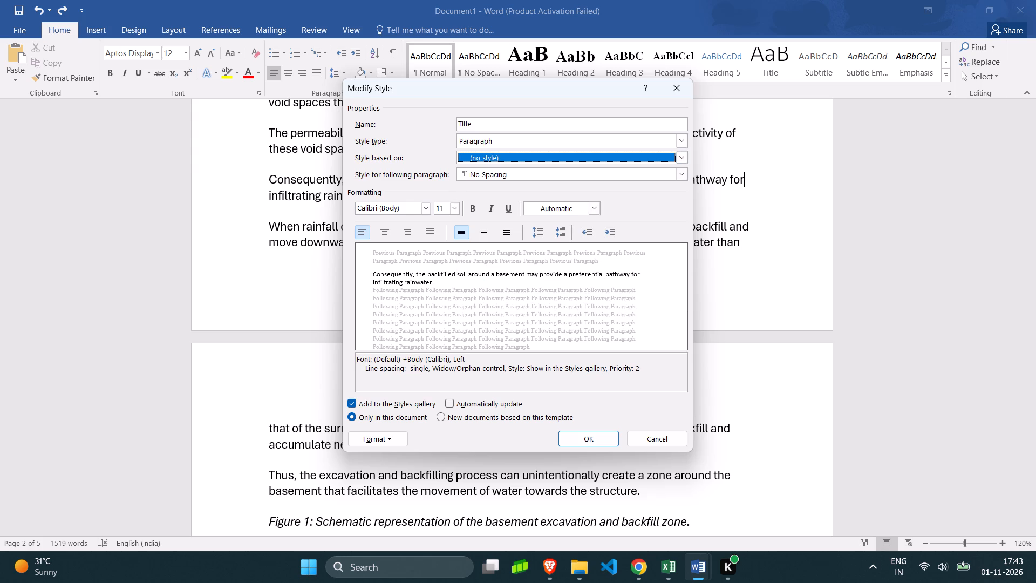
click(558, 165)
click(521, 158)
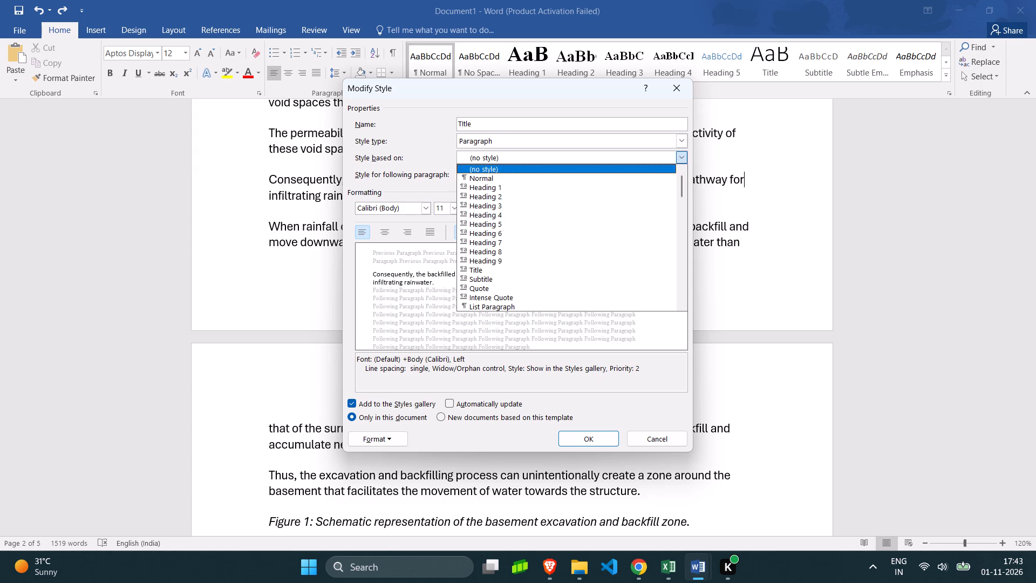
click(530, 154)
click(517, 179)
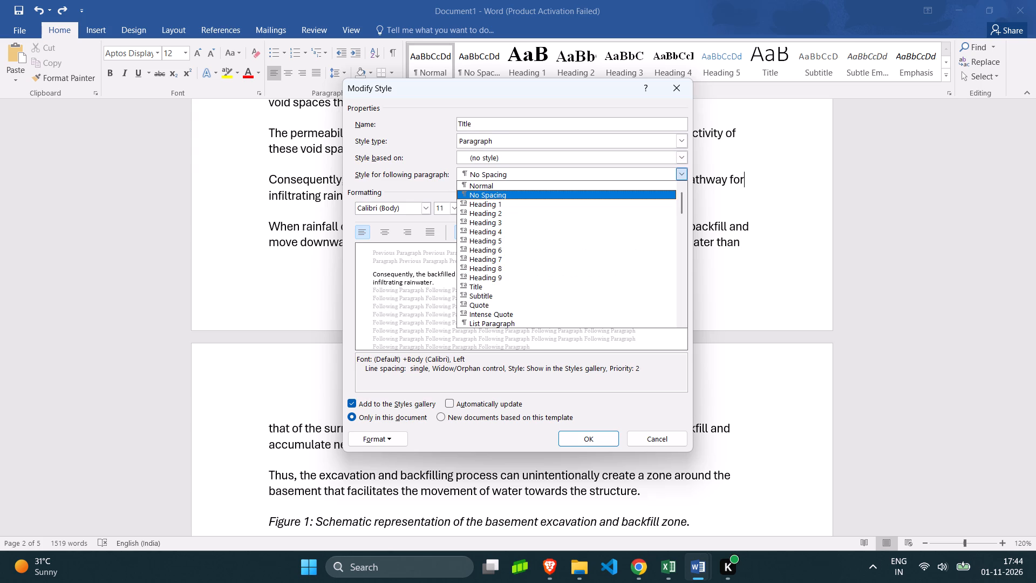
click(505, 186)
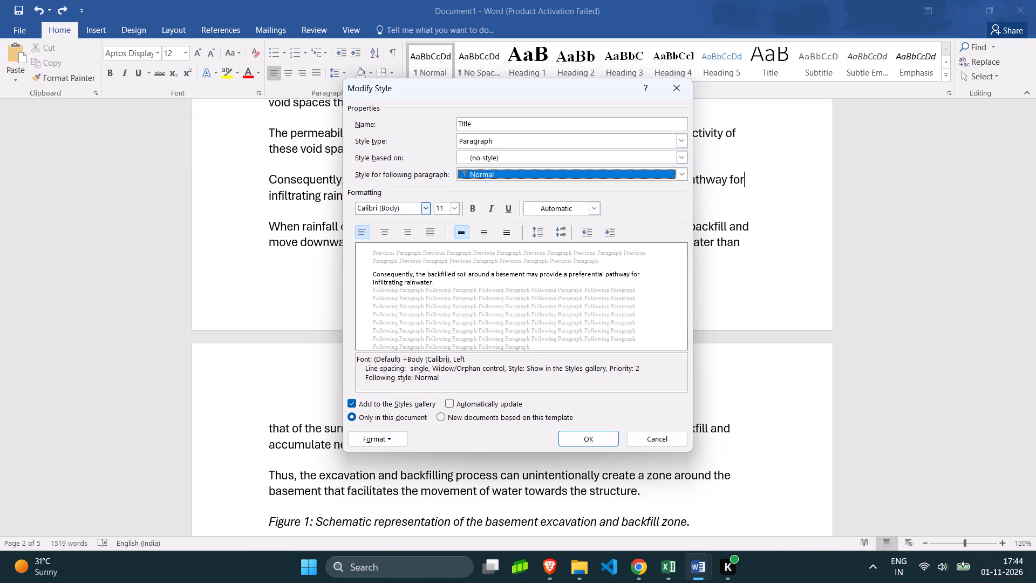
Format the TItle style as Aptos Display, 18 pt, bold, in the darkest blue Accent 5 shade, and save the changes.
click(425, 207)
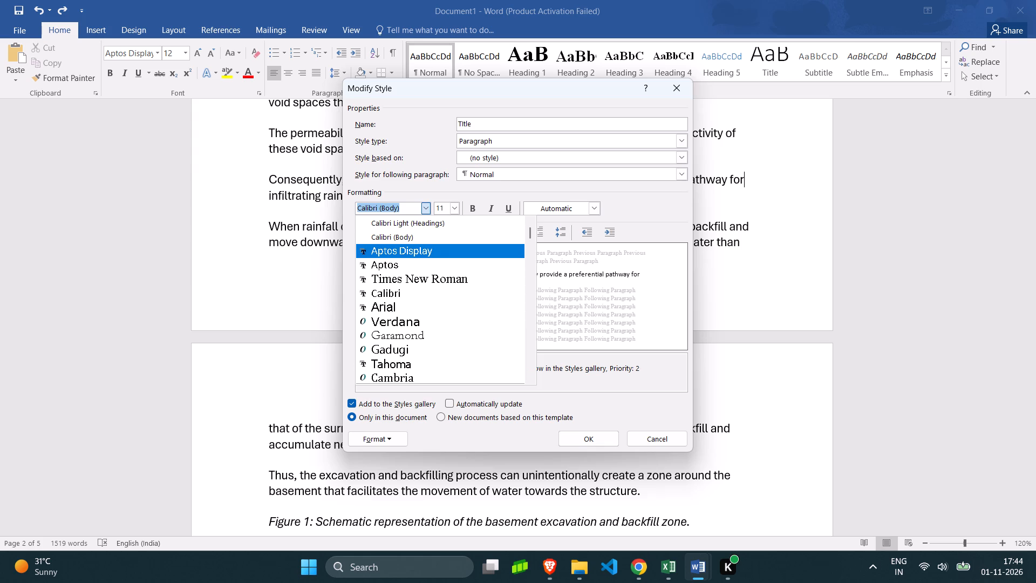
click(420, 247)
click(451, 209)
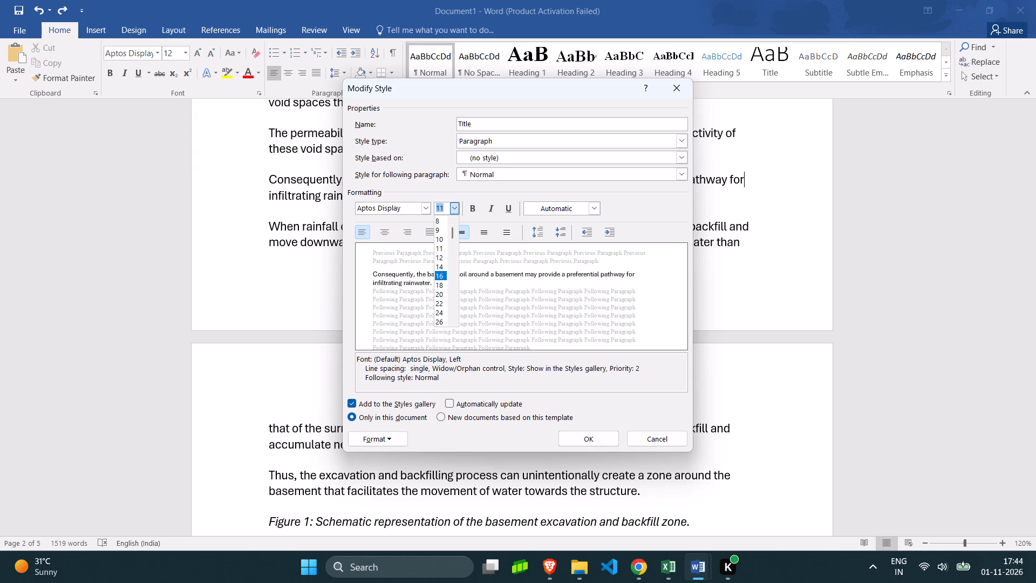
click(442, 277)
click(456, 208)
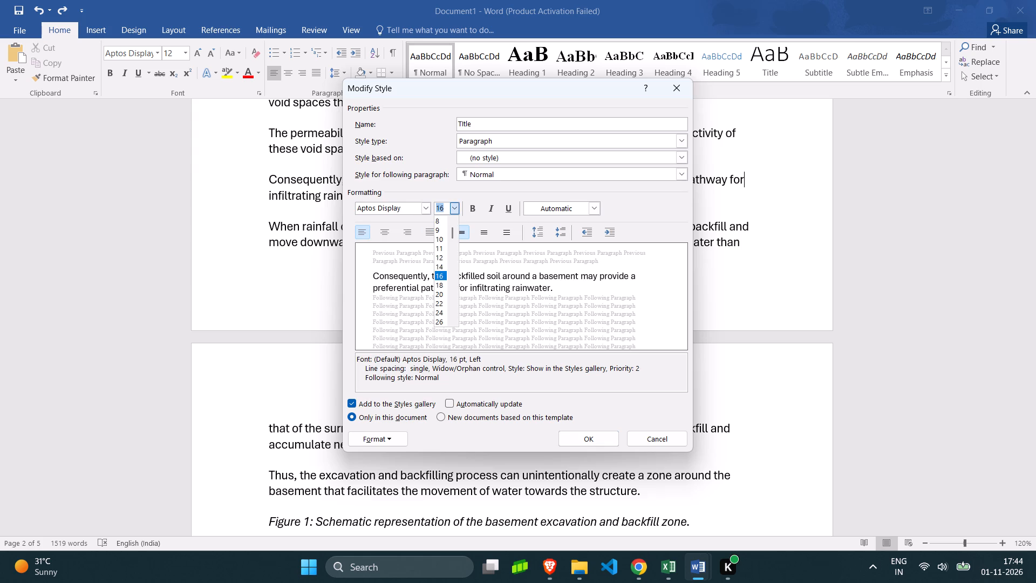
click(442, 284)
click(471, 211)
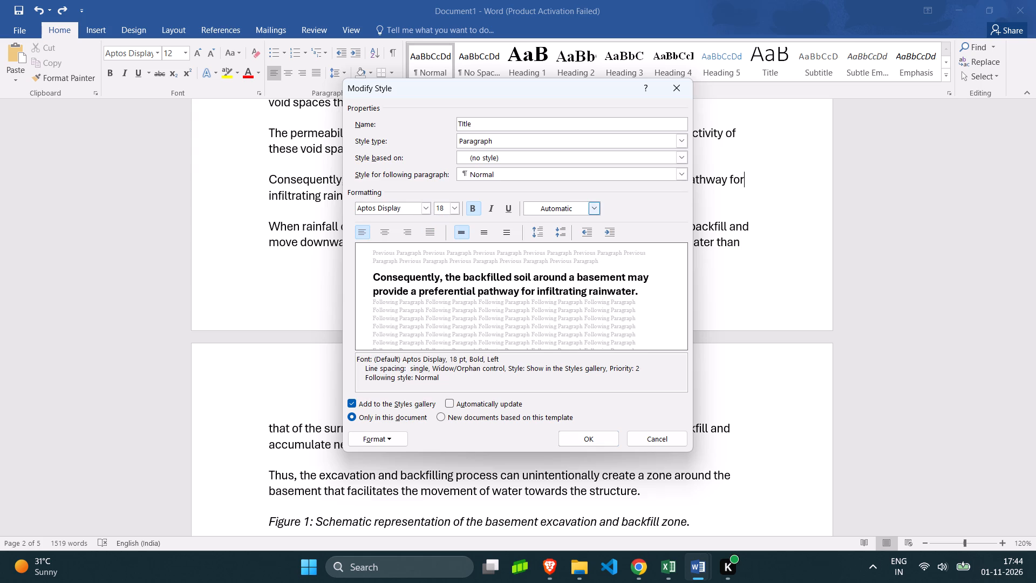
click(591, 211)
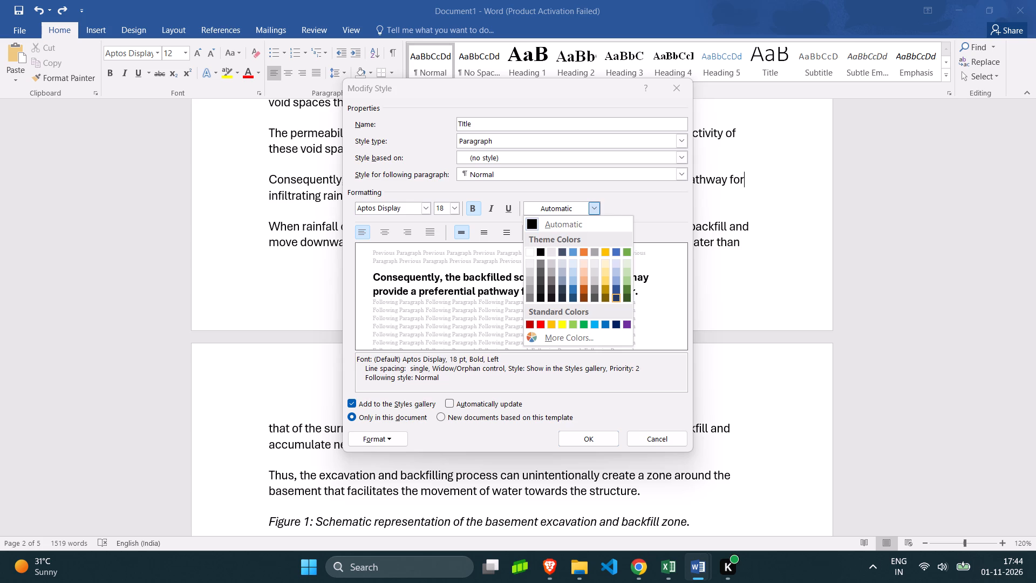
click(614, 299)
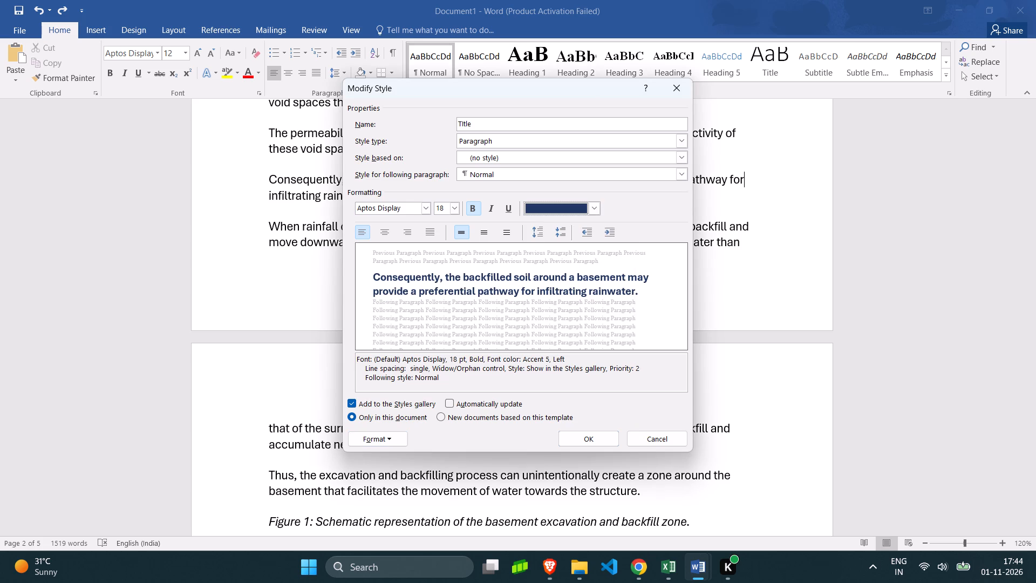
click(594, 435)
Apply the TItle style to the main title "Understanding the Mechanism of Water Movement: Seepage".
scroll(420, 342, up, 20)
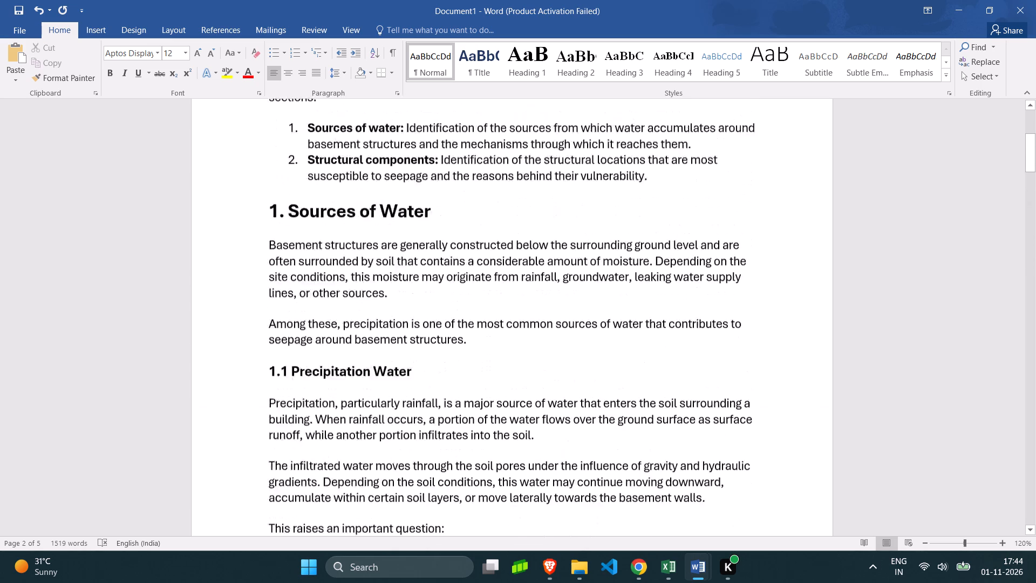
scroll(383, 306, up, 7)
click(236, 201)
click(491, 69)
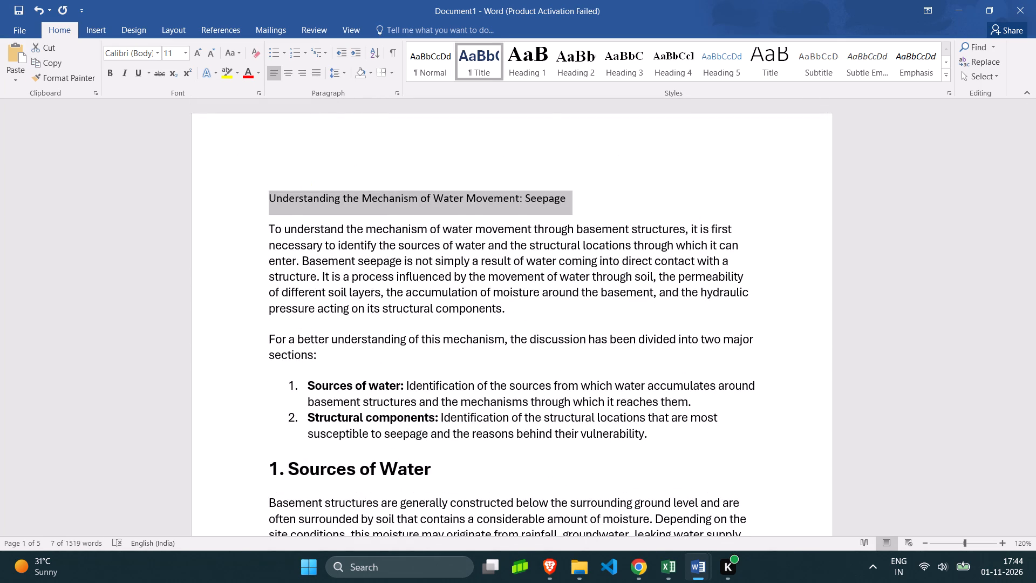
click(355, 242)
scroll(379, 236, down, 1)
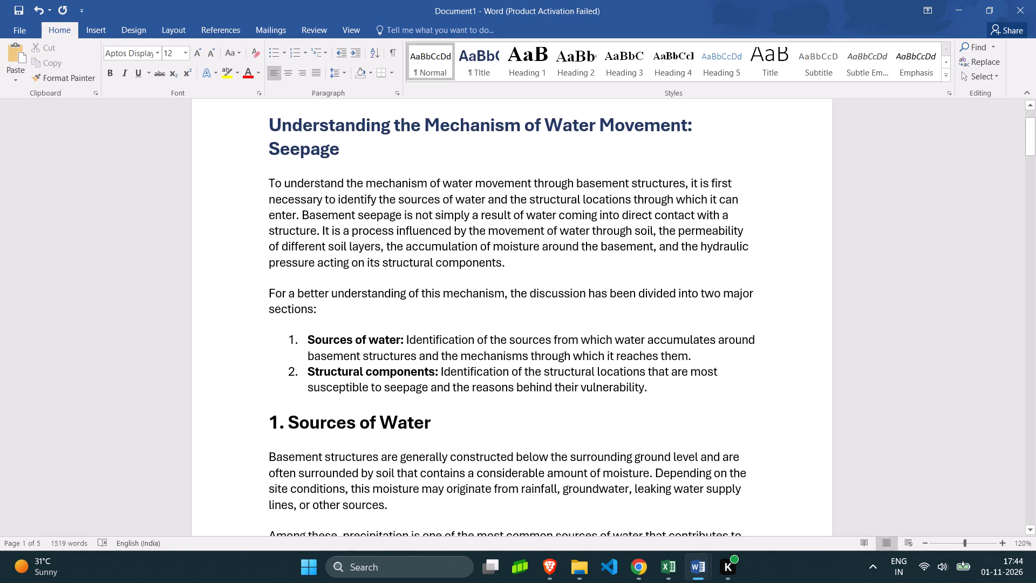
Proofread the opening paragraph under the main title, from the sources of water to the hydraulic pressure on structural components.
click(264, 174)
right_drag(649, 134, 638, 146)
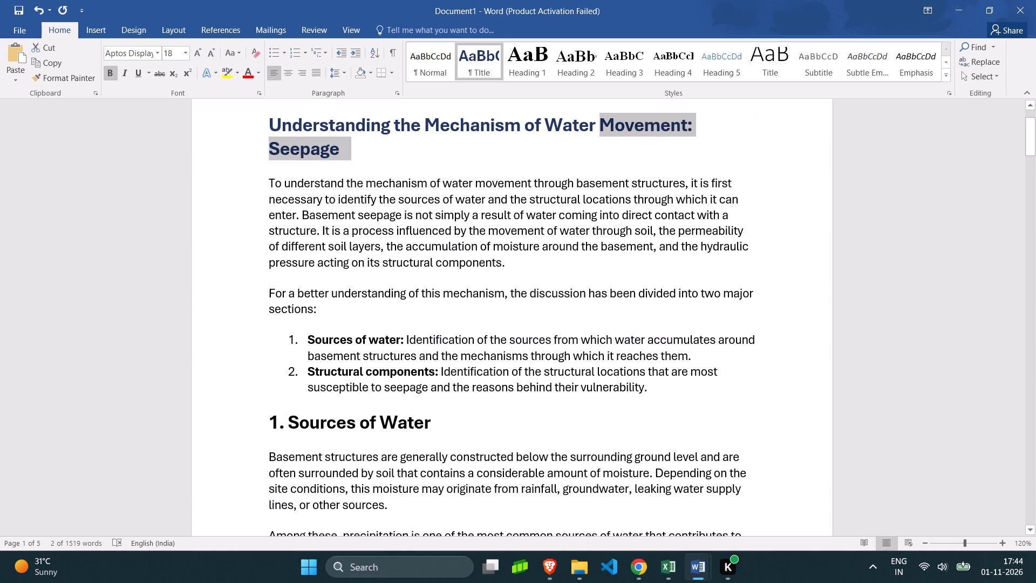
click(478, 253)
drag(302, 218, 303, 219)
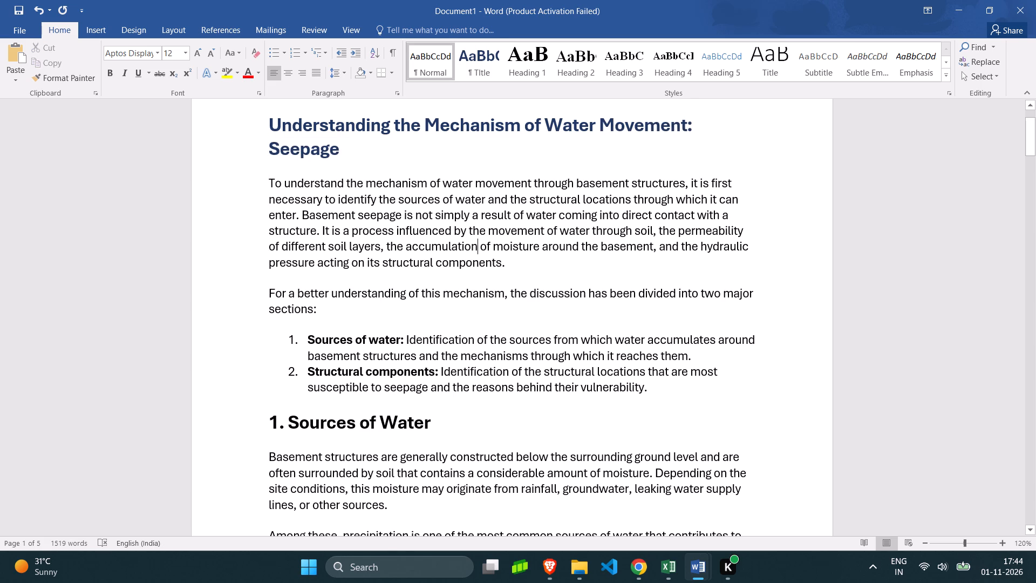
drag(303, 219, 508, 215)
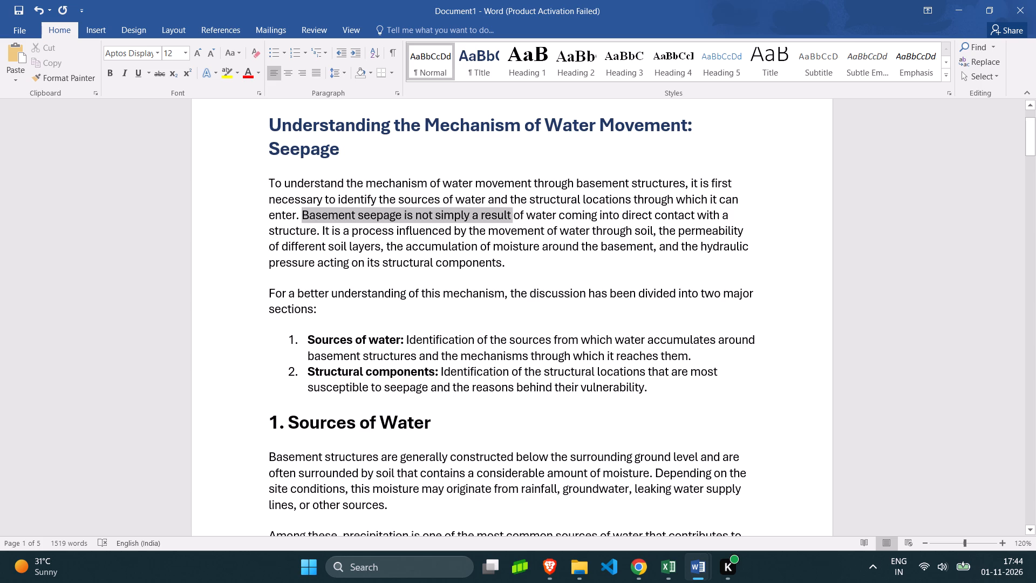
drag(508, 215, 660, 215)
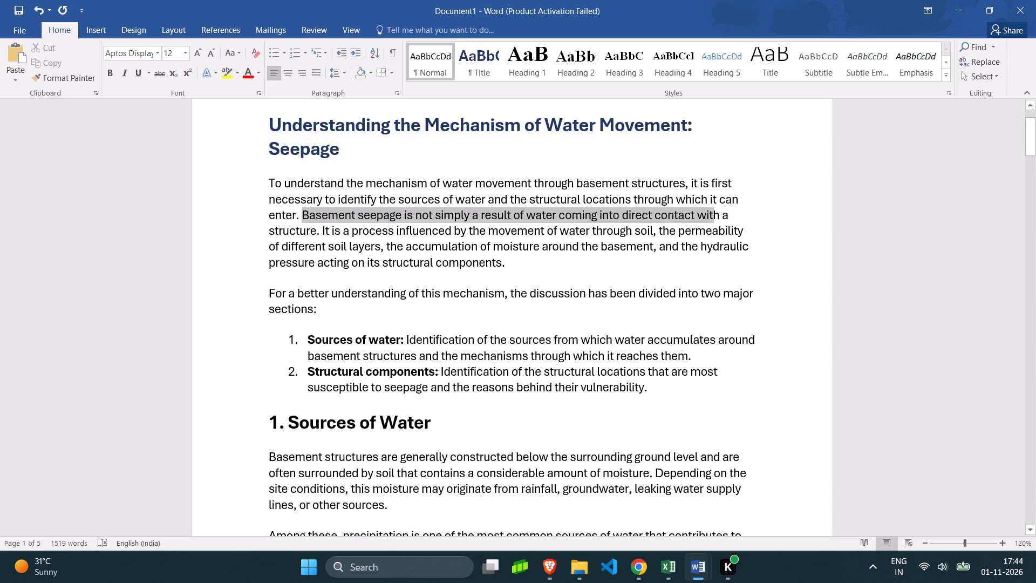
drag(660, 215, 478, 232)
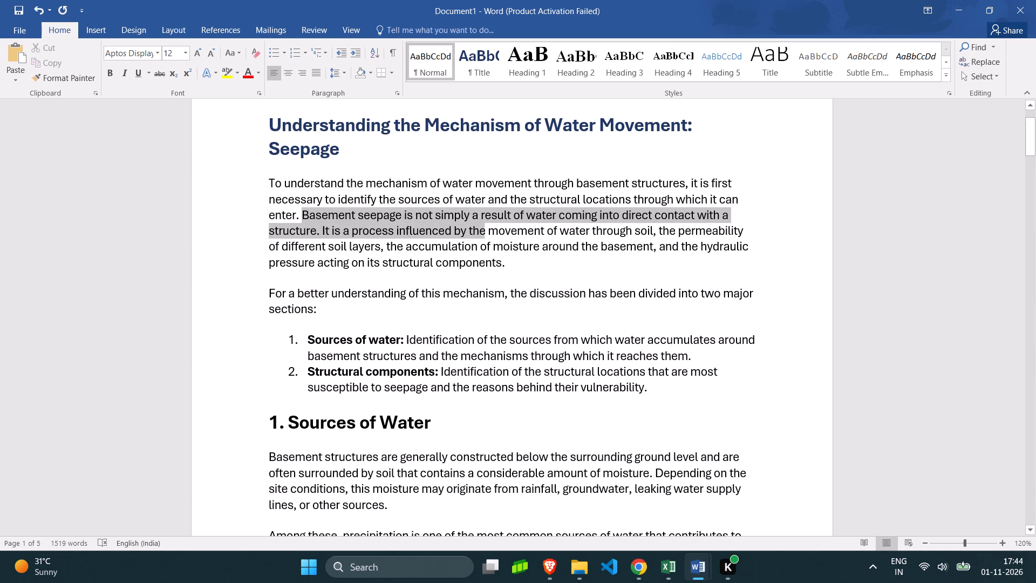
drag(478, 232, 360, 248)
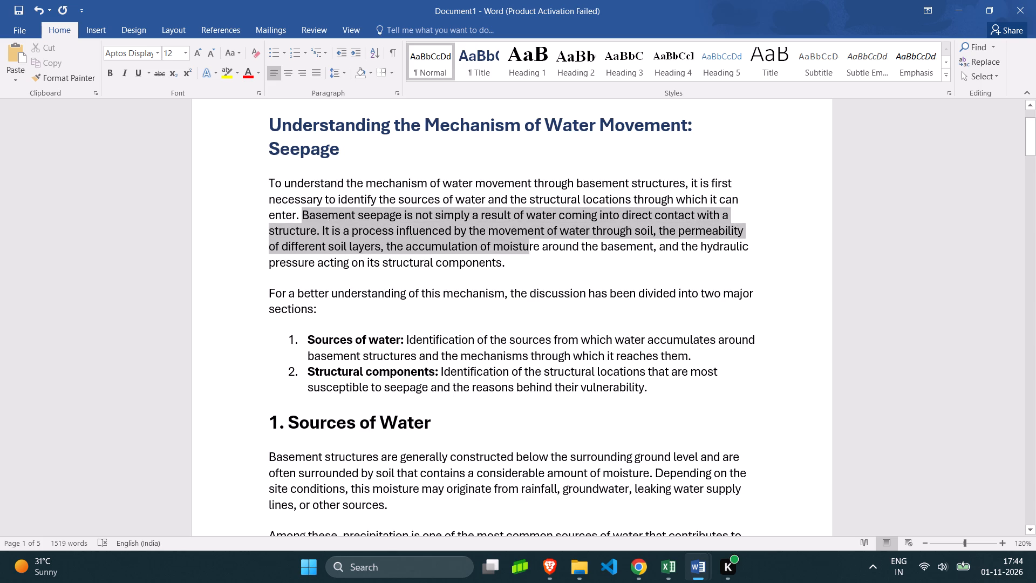
drag(360, 248, 506, 249)
drag(506, 249, 313, 257)
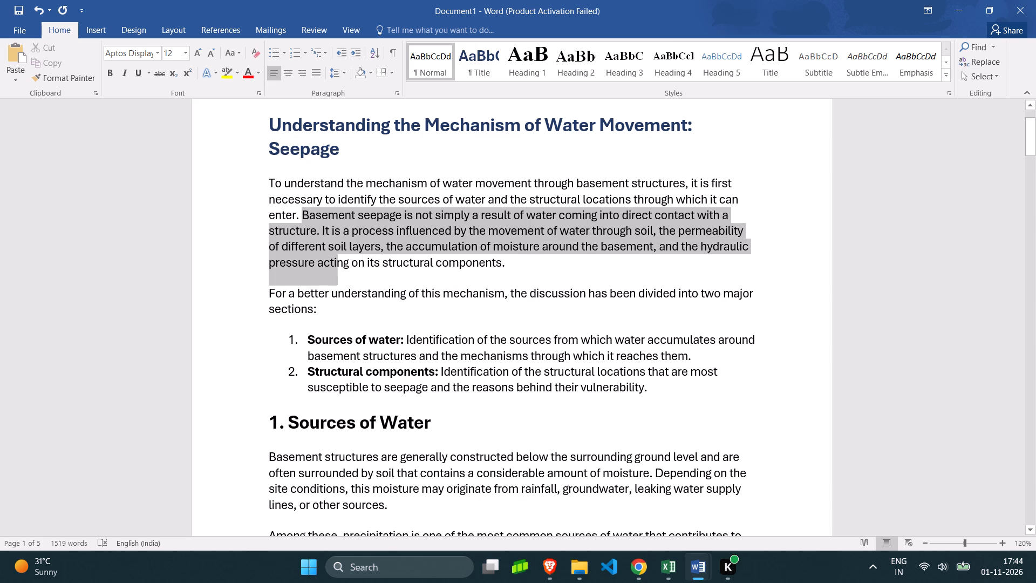
drag(313, 257, 492, 266)
click(548, 277)
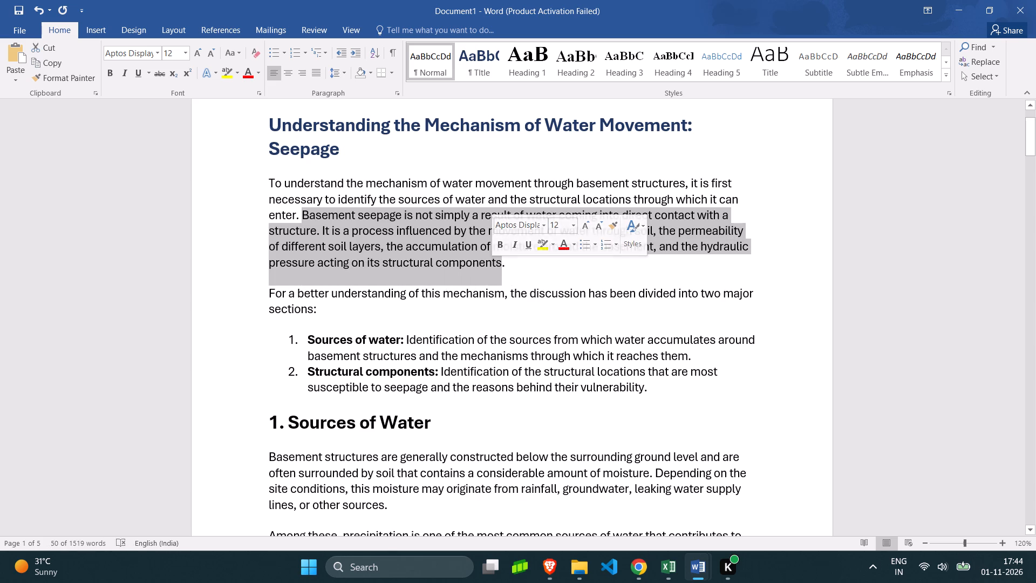
Proofread the sentence introducing the two major sections and the numbered items on sources of water and structural components.
scroll(350, 253, down, 1)
drag(267, 216, 306, 221)
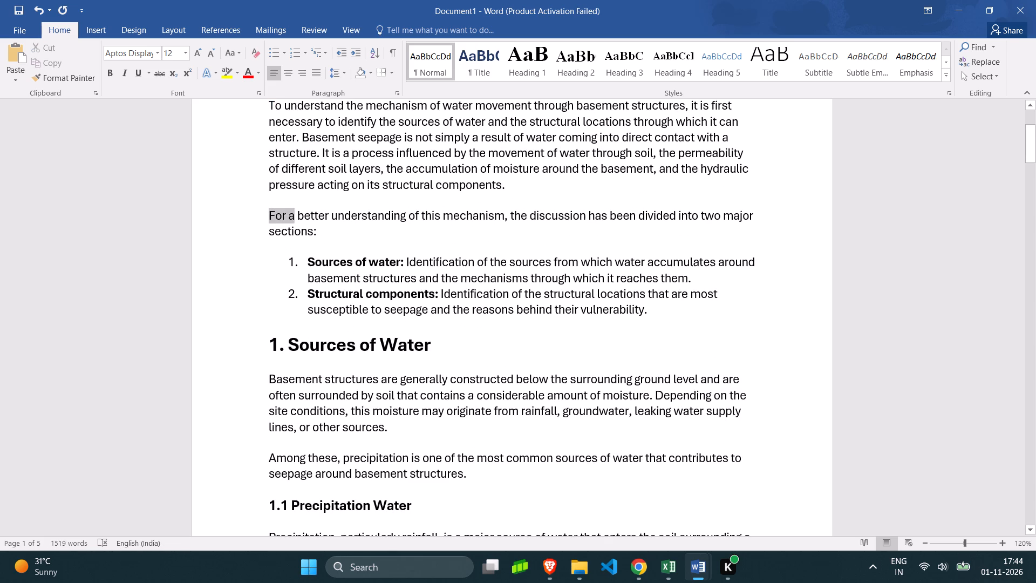
drag(306, 221, 662, 214)
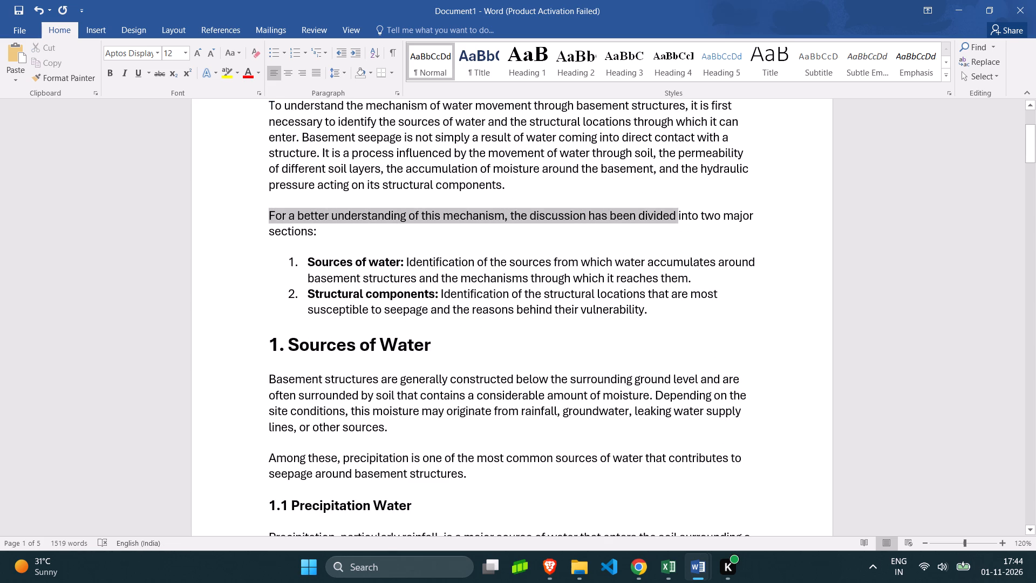
drag(662, 214, 372, 221)
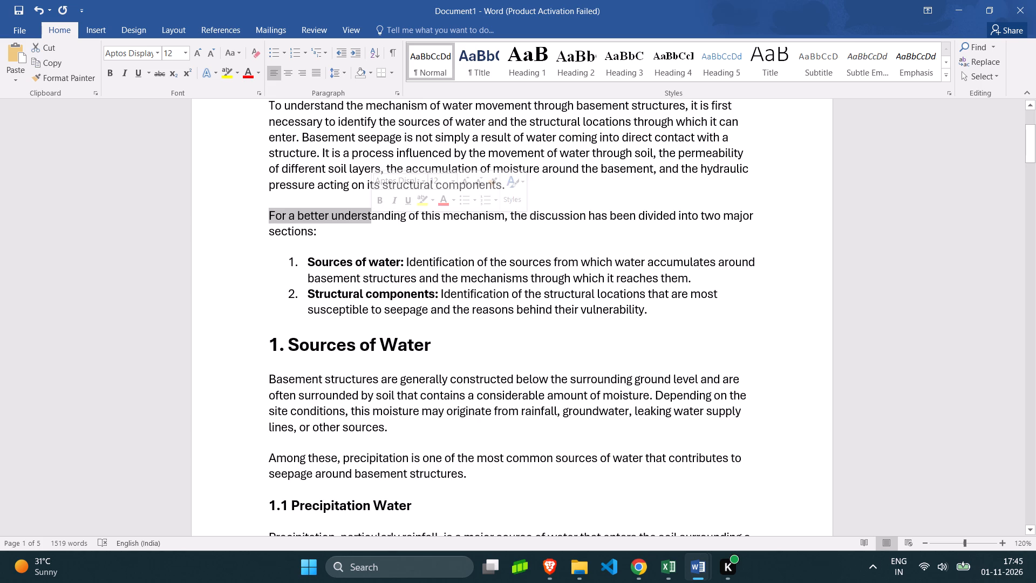
drag(306, 267, 466, 257)
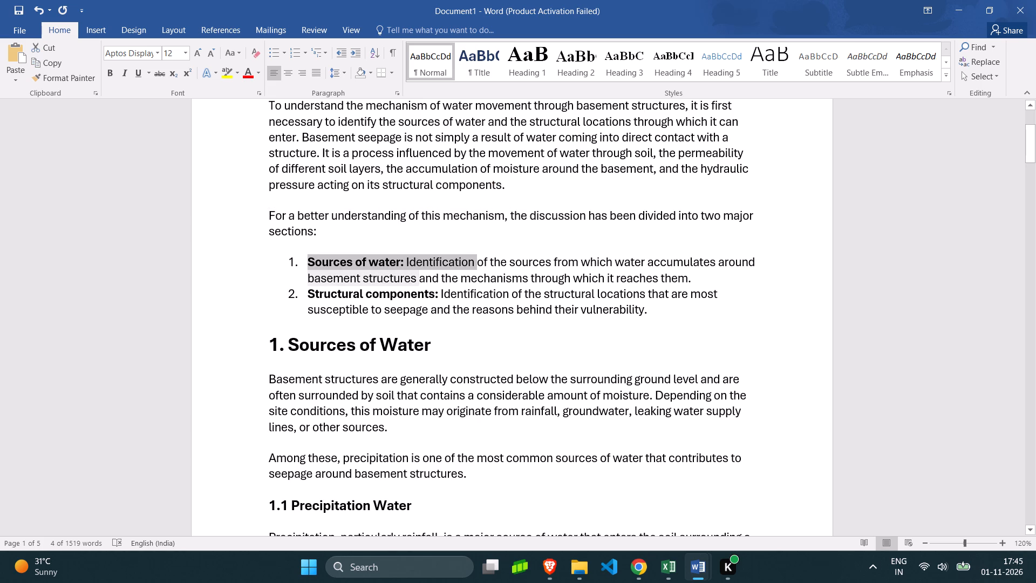
drag(466, 257, 725, 264)
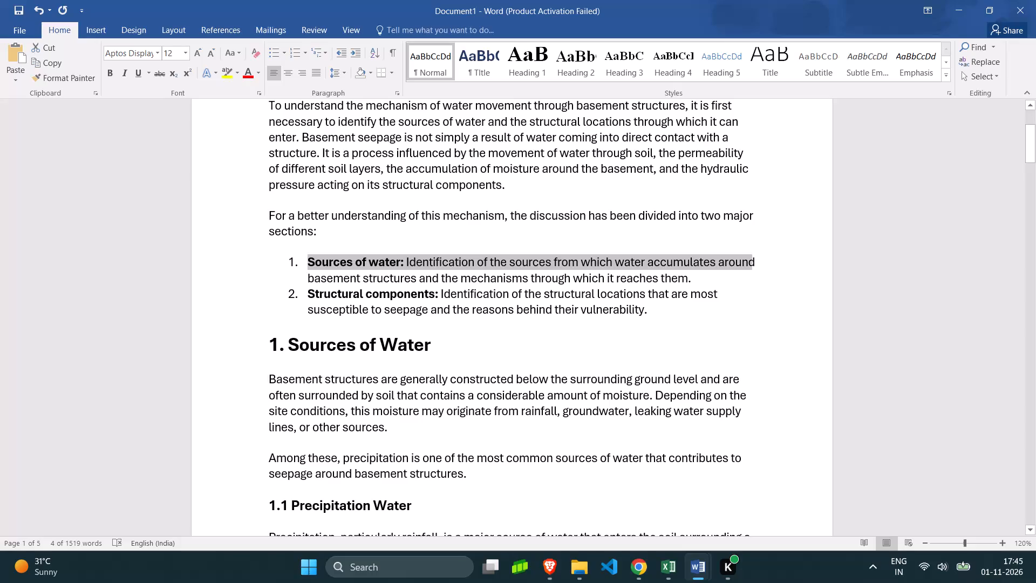
drag(725, 264, 554, 282)
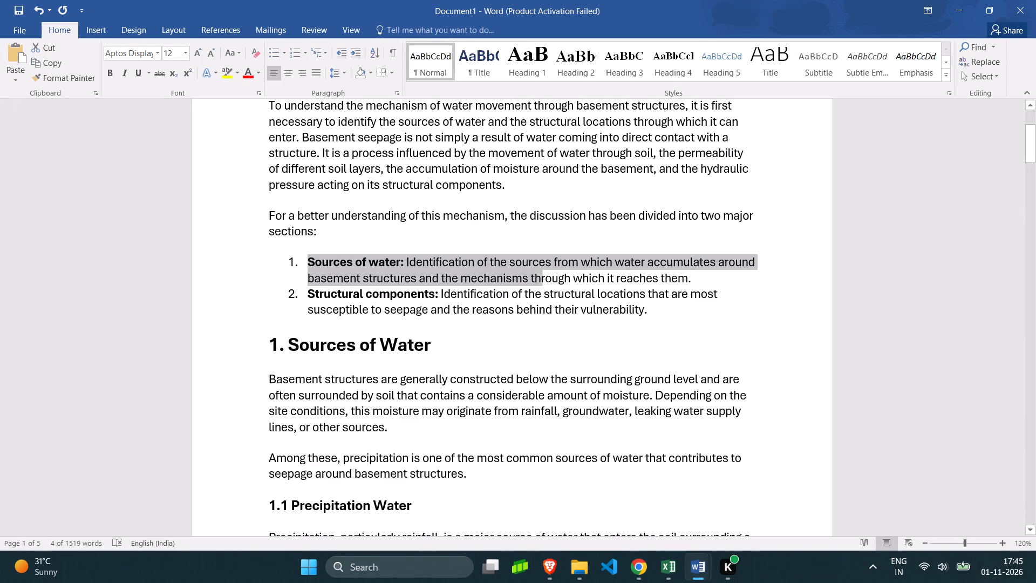
drag(554, 282, 684, 280)
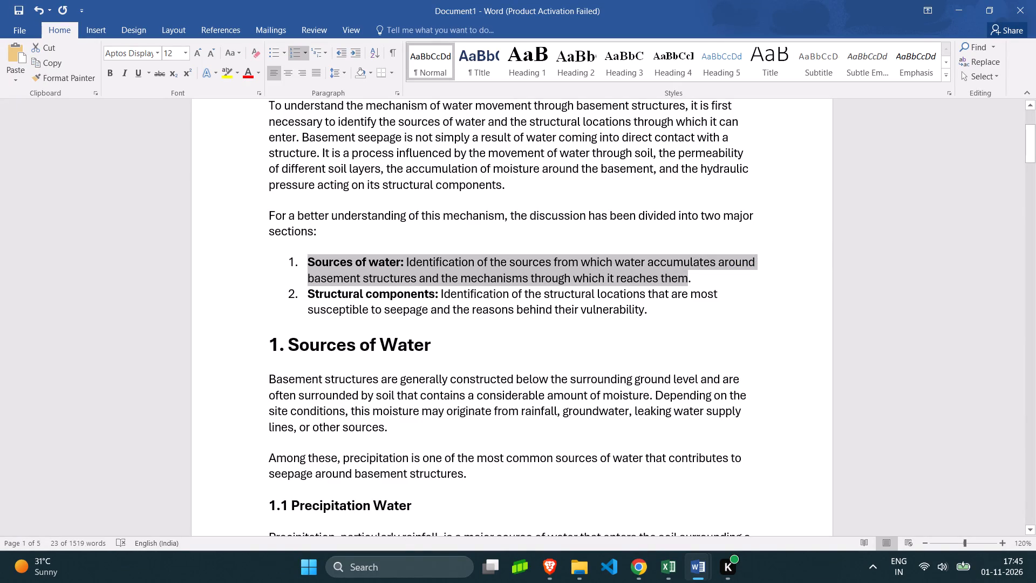
drag(308, 290, 457, 301)
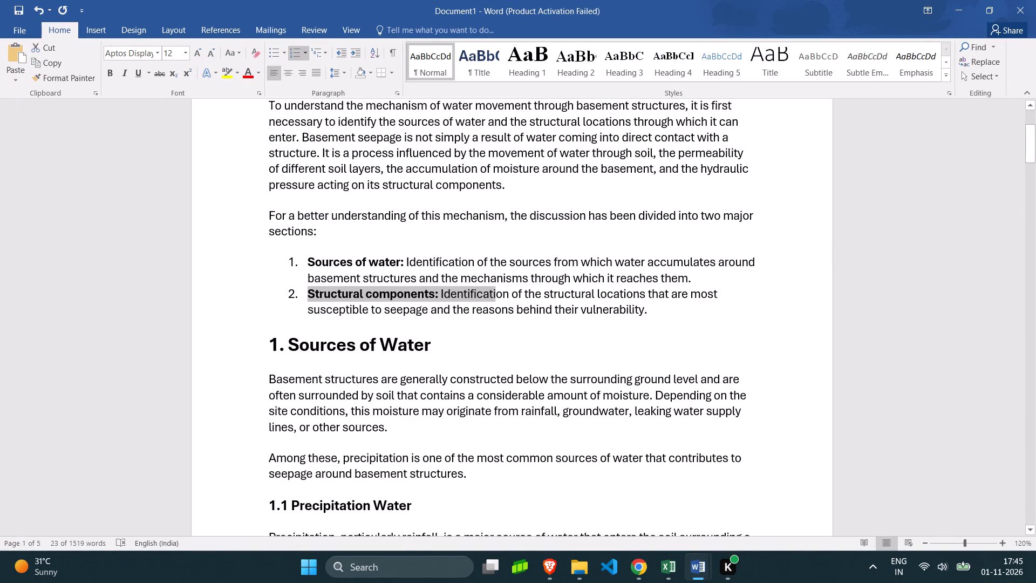
drag(457, 301, 623, 305)
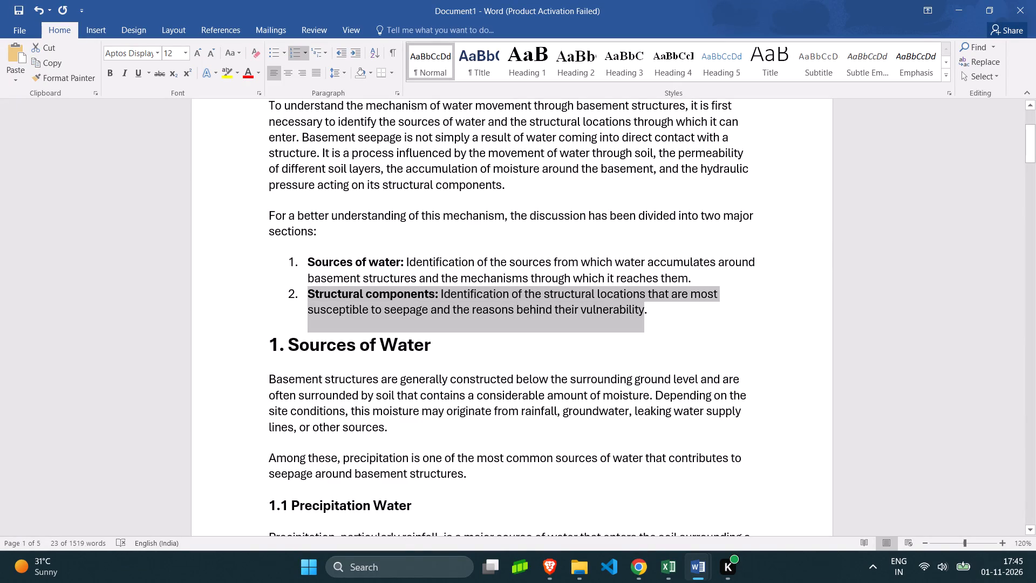
drag(623, 305, 321, 301)
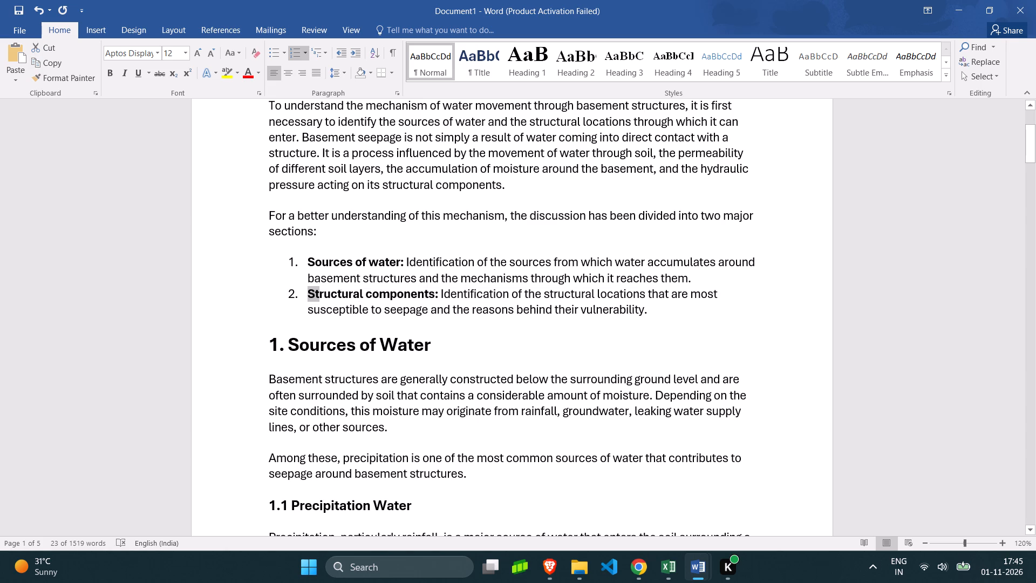
drag(321, 301, 524, 314)
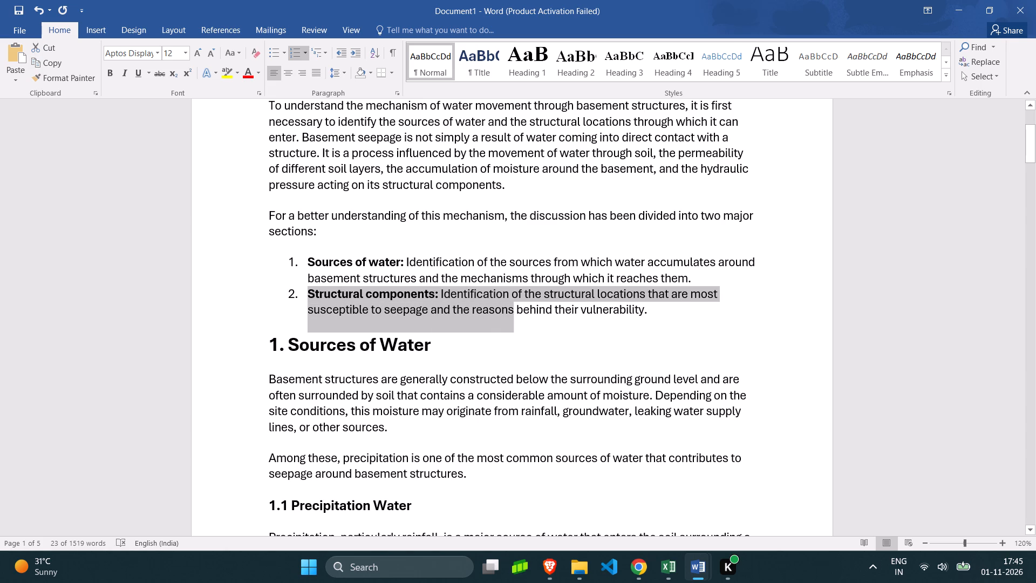
drag(524, 314, 649, 311)
click(690, 322)
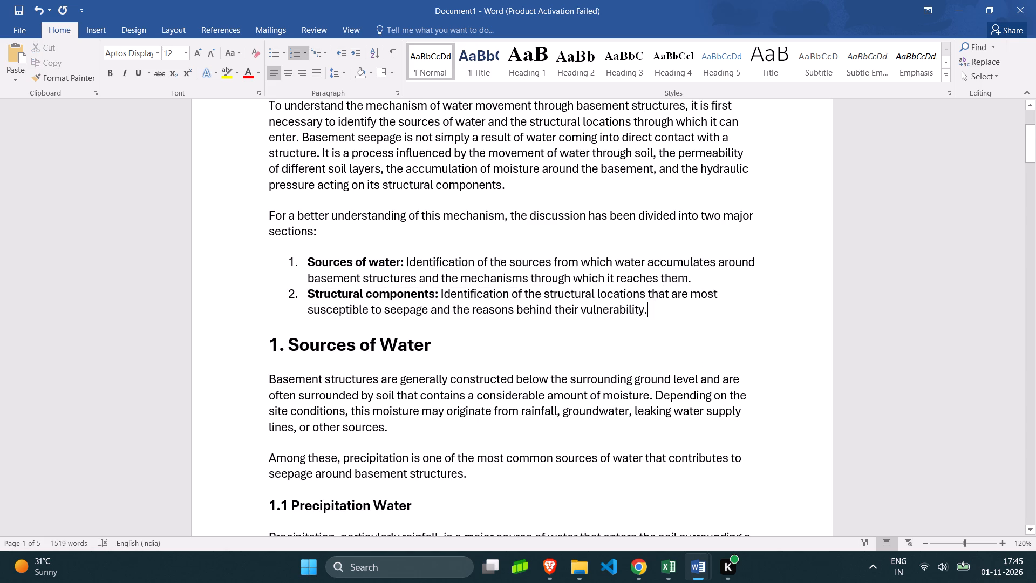
Apply the TItle style to the heading "1. Sources of Water".
scroll(362, 327, down, 1)
click(193, 263)
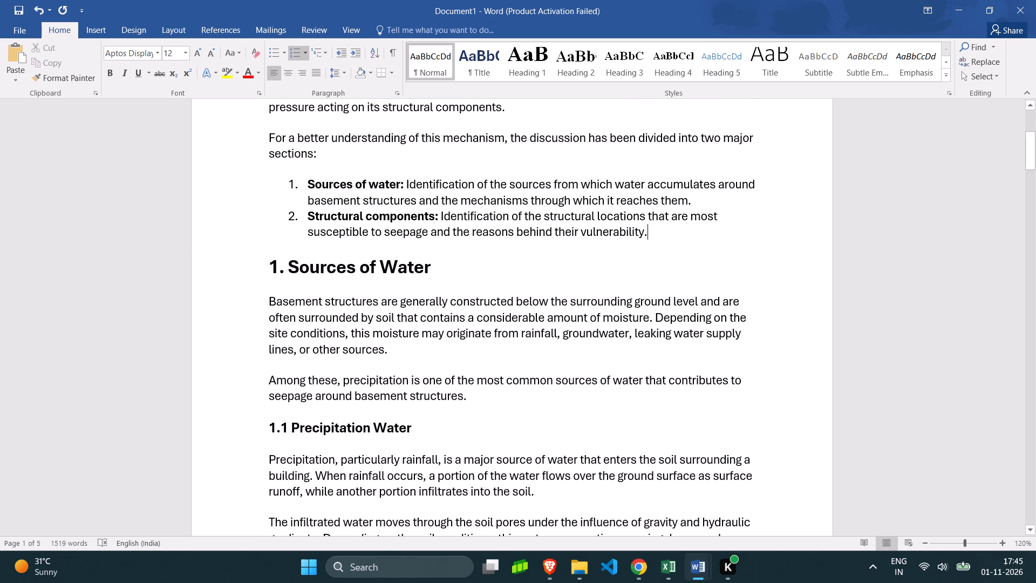
click(478, 69)
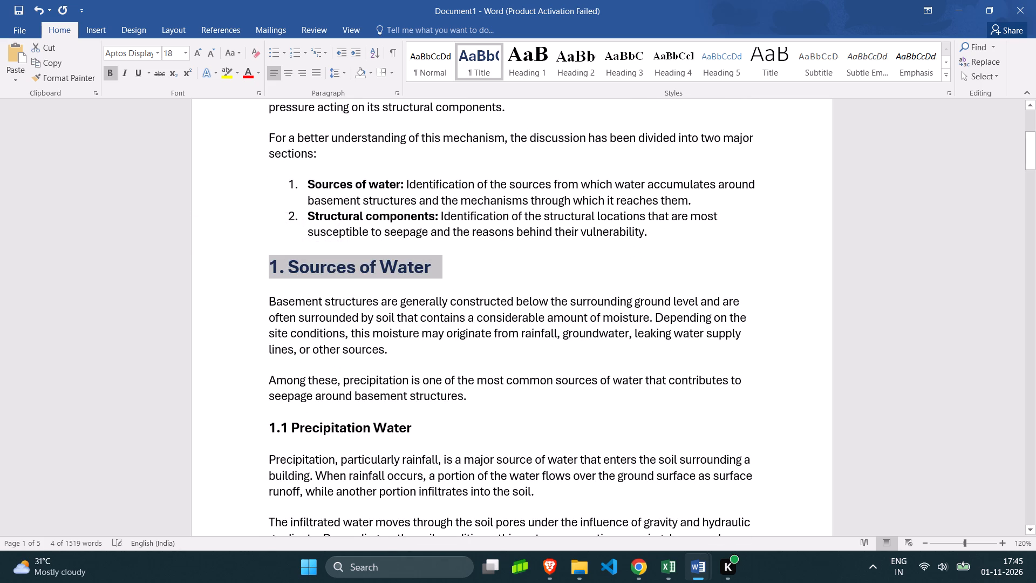
Enlarge the main title "Understanding the Mechanism of Water Movement: Seepage" to 22 pt.
scroll(296, 285, up, 4)
click(353, 232)
drag(347, 232, 331, 232)
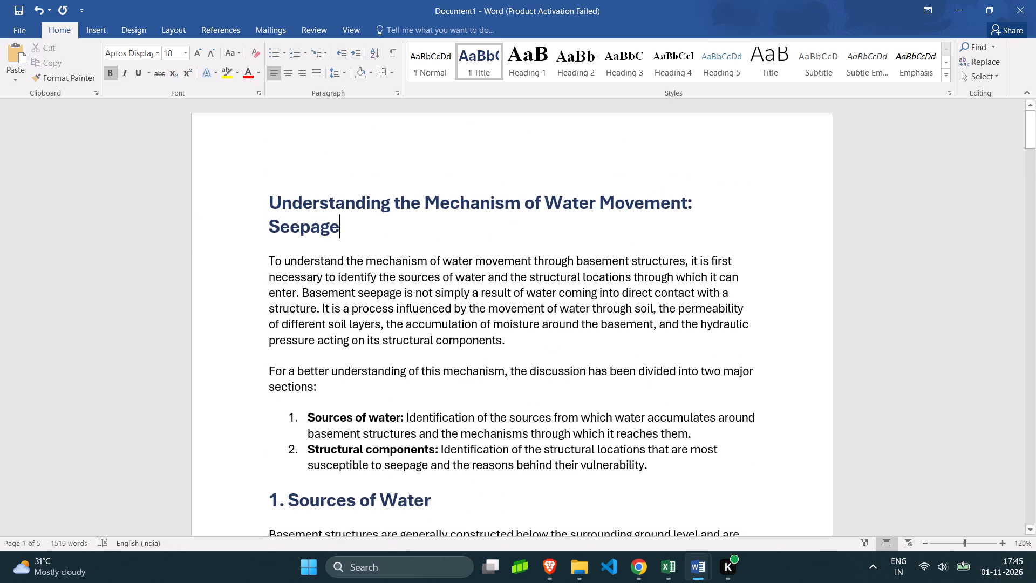
drag(331, 232, 246, 213)
click(197, 59)
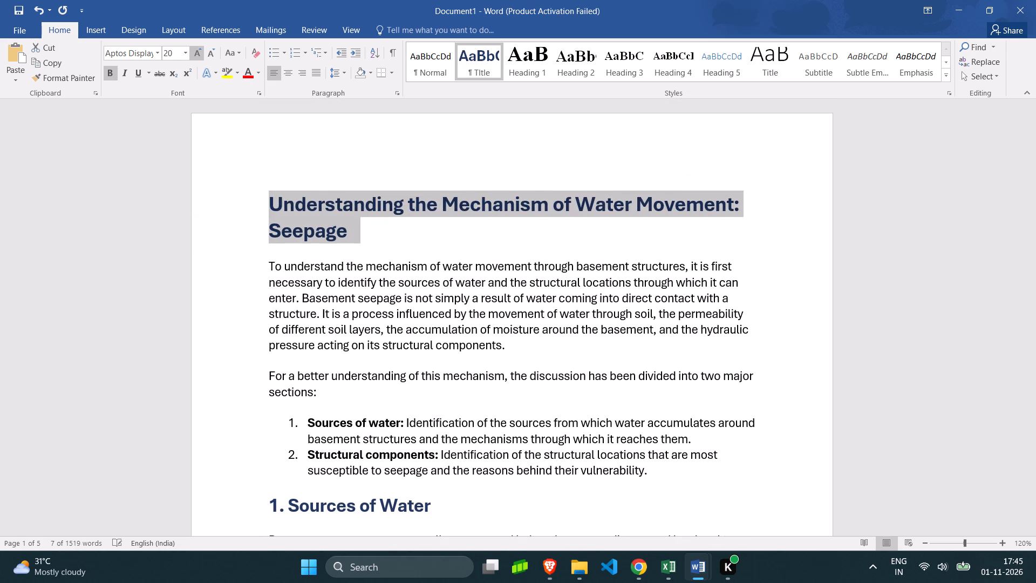
click(197, 59)
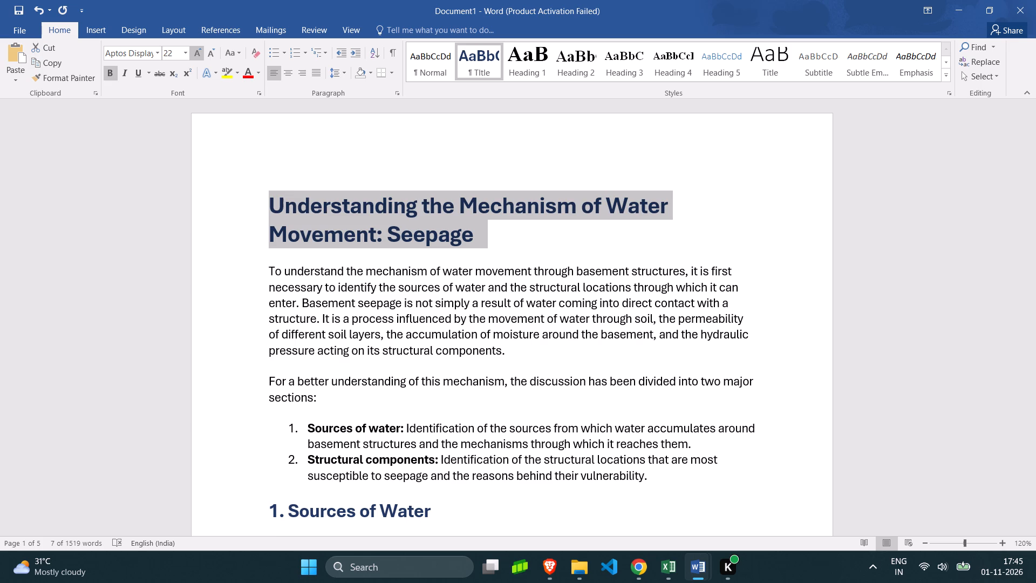
scroll(352, 349, down, 1)
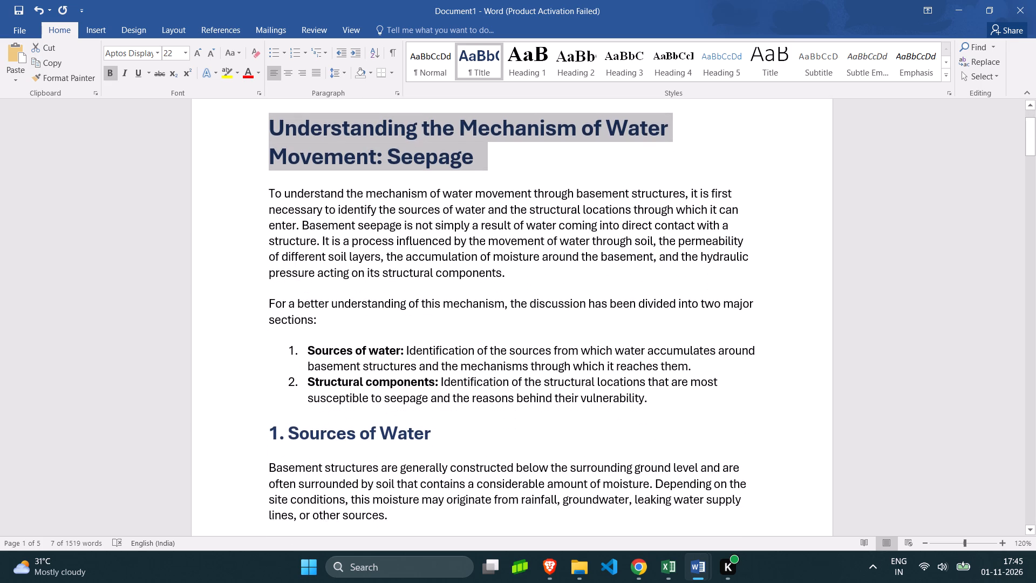
scroll(299, 351, up, 1)
click(266, 271)
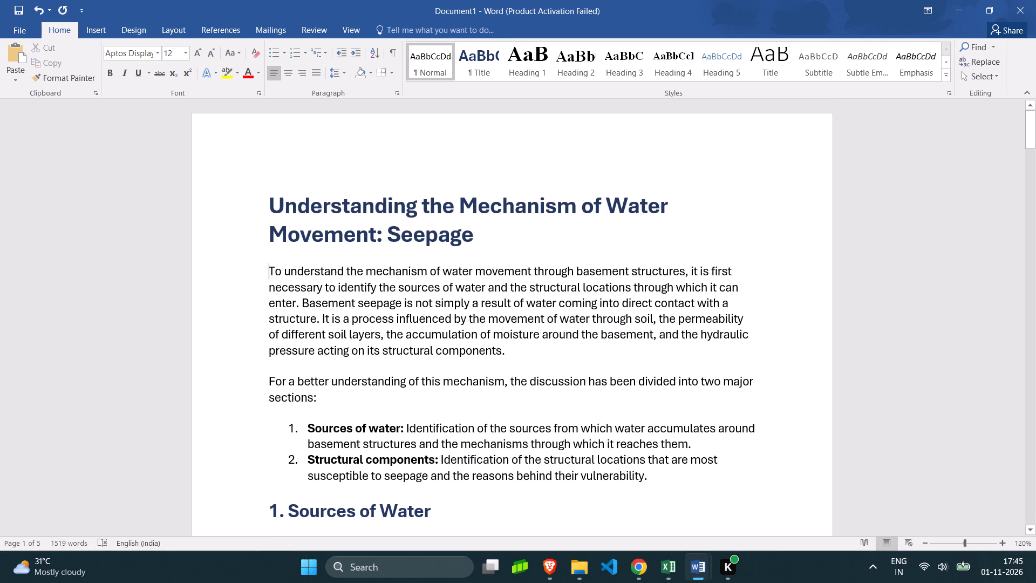
Review the text and headings of section 1, Sources of Water, and subsection 1.1, Precipitation Water.
scroll(451, 326, down, 2)
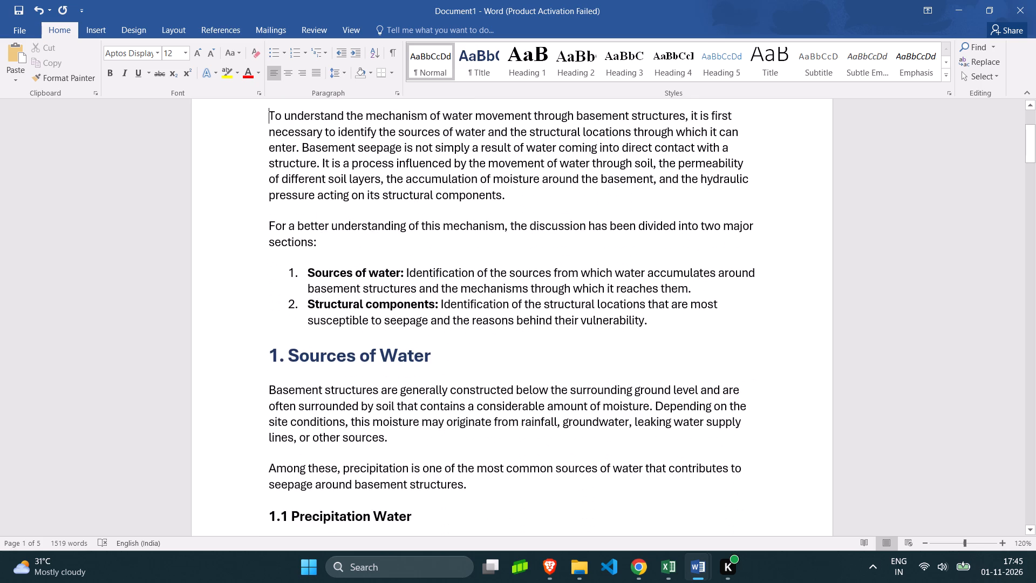
scroll(420, 337, down, 1)
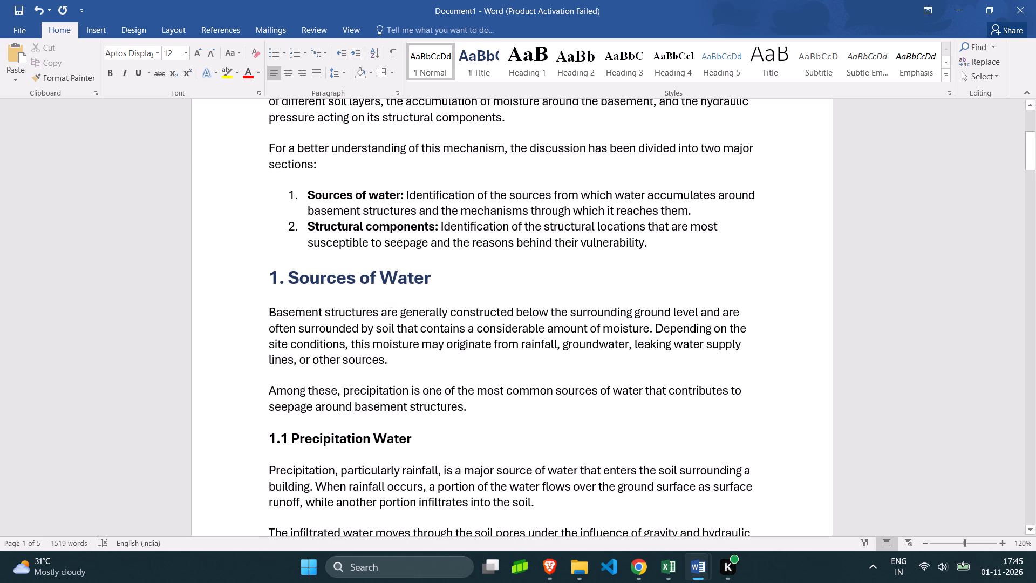
scroll(296, 321, down, 1)
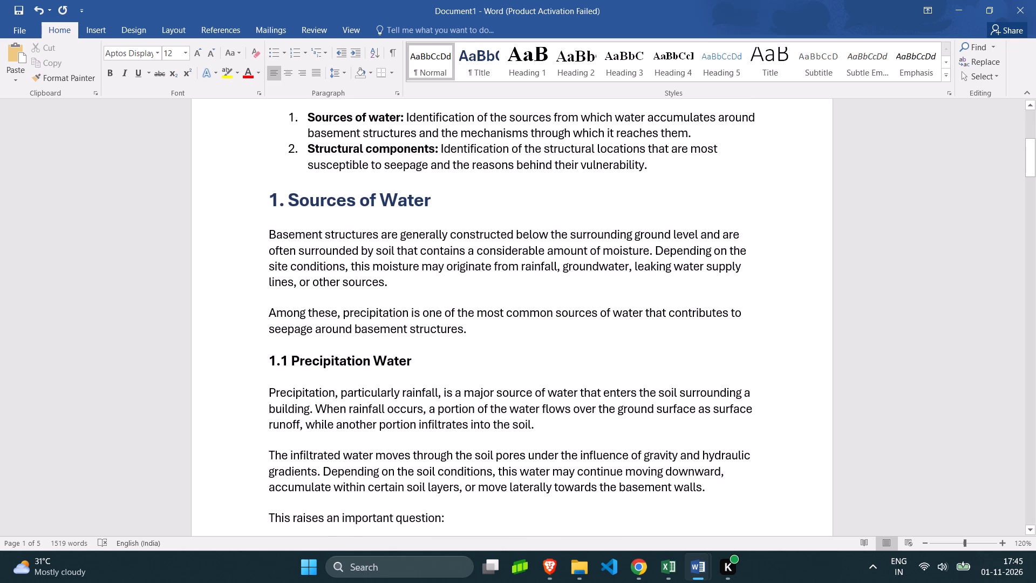
scroll(521, 187, down, 3)
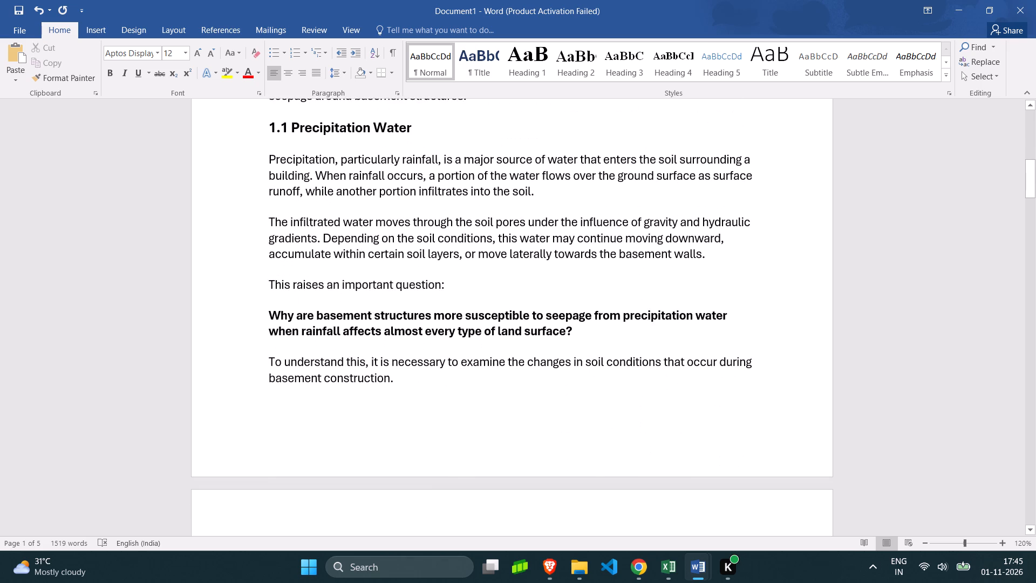
scroll(363, 215, up, 2)
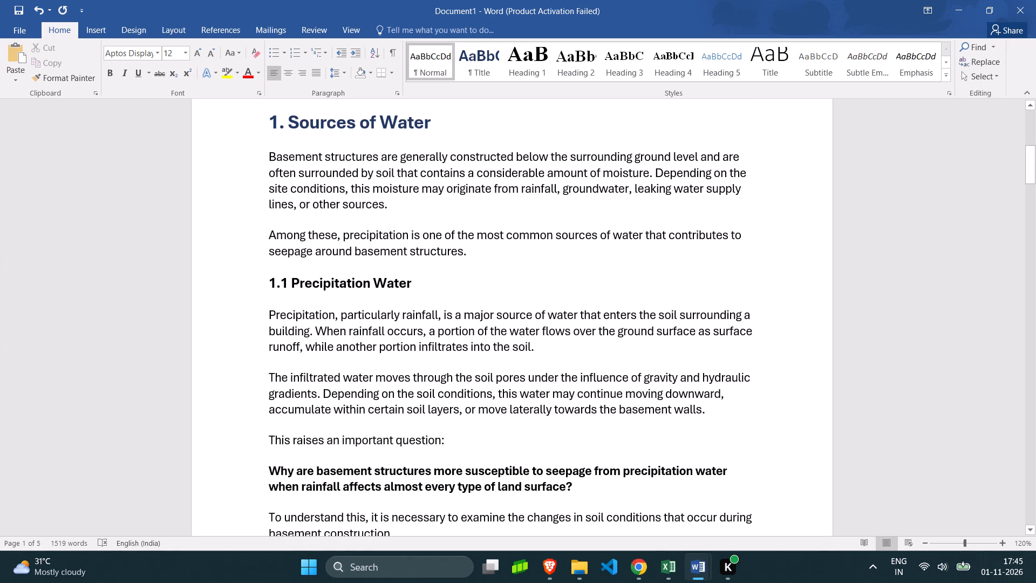
click(221, 286)
click(482, 291)
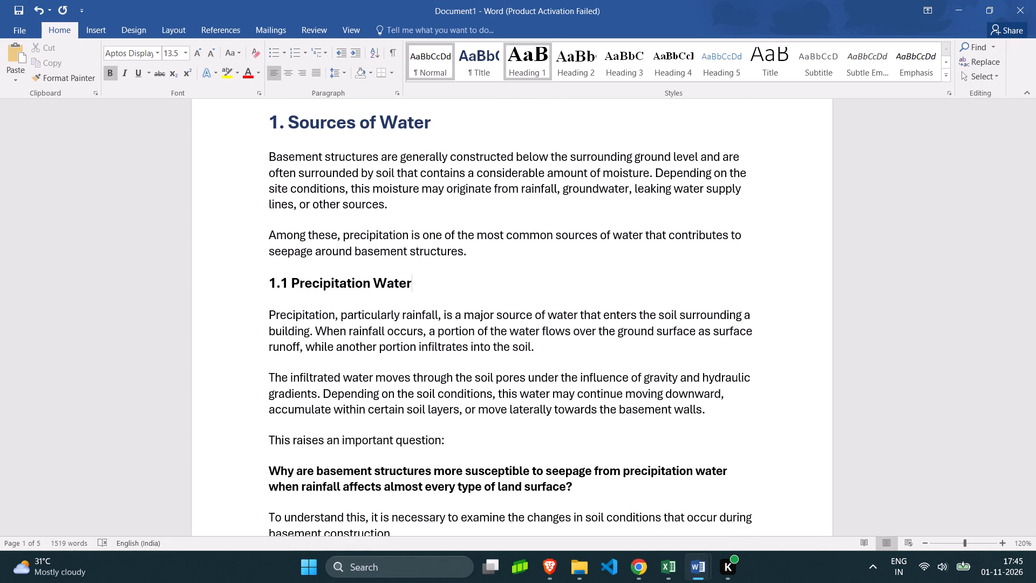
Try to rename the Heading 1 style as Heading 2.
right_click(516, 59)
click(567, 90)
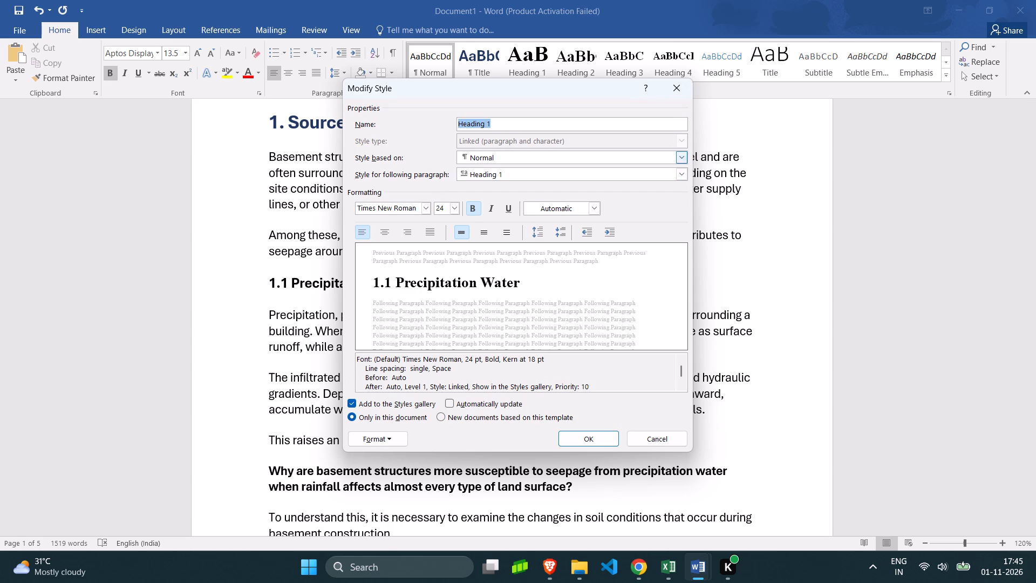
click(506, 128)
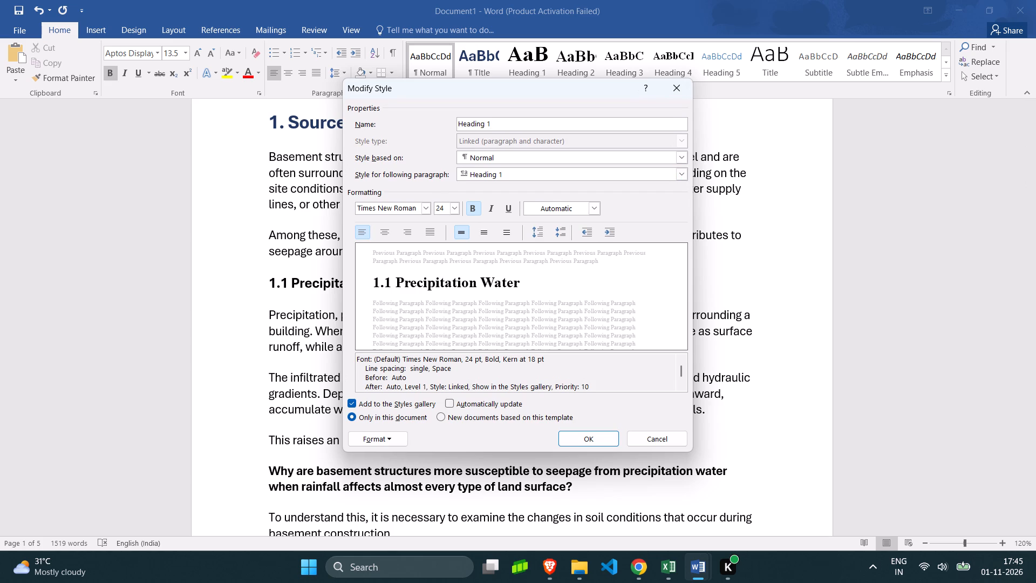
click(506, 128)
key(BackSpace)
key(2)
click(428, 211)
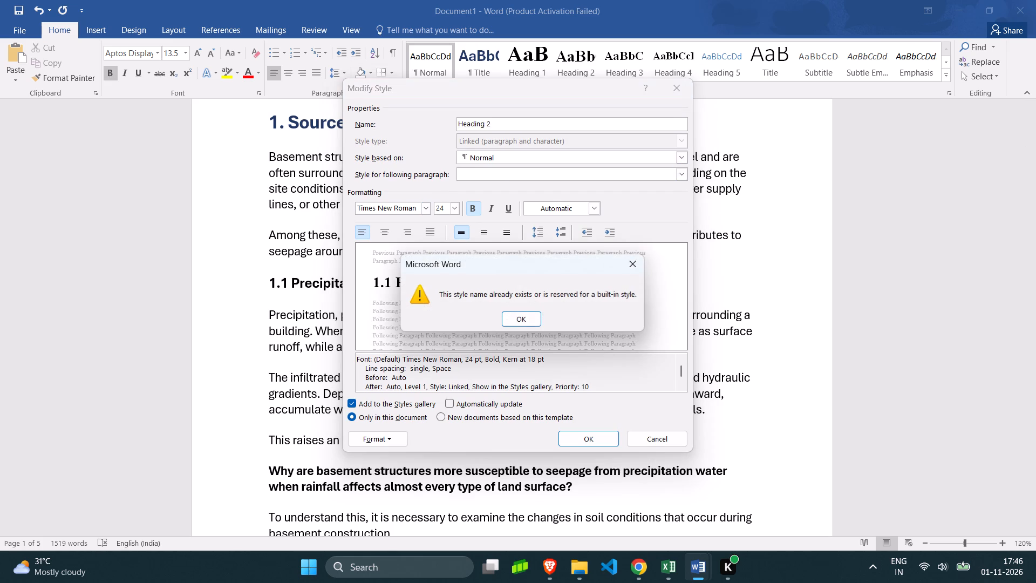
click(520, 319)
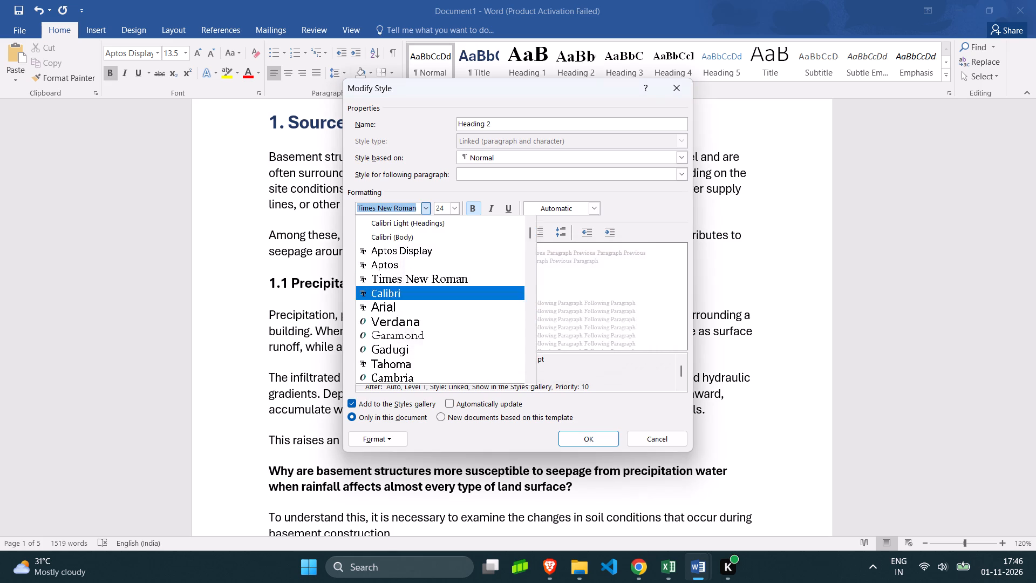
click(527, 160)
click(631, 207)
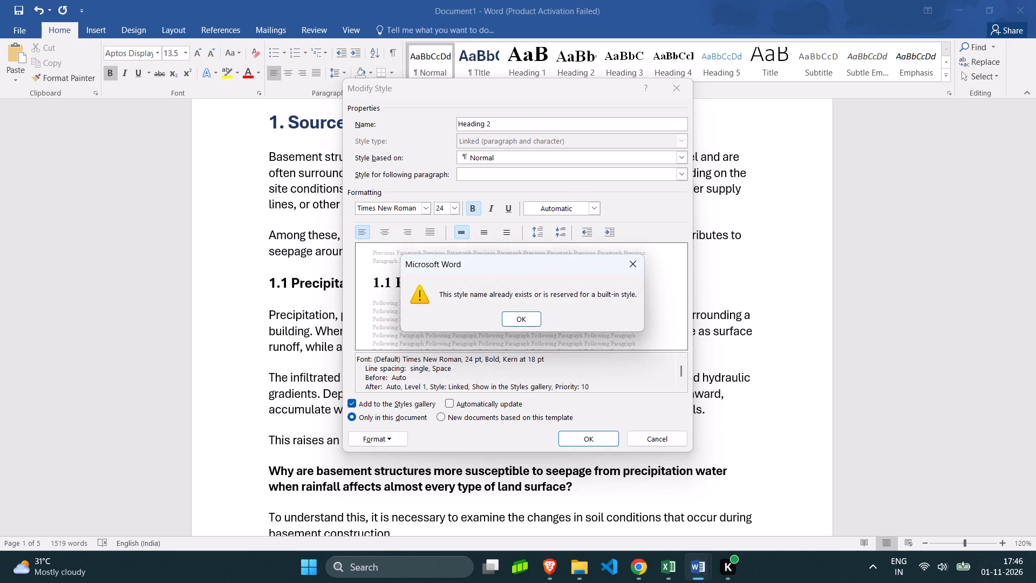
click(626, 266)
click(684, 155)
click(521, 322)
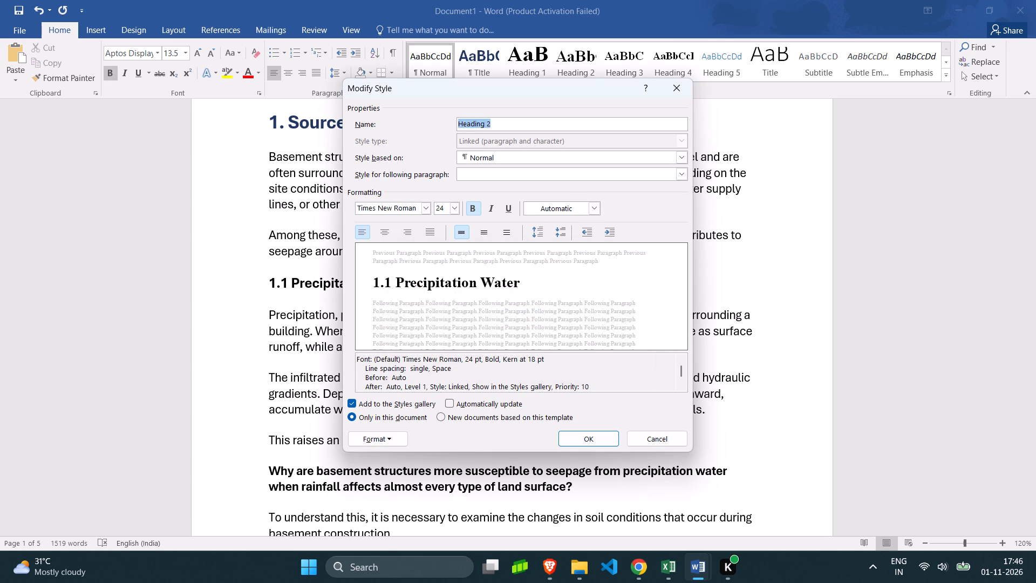
Rename the Heading 1 style as Heading 2.0.
click(494, 127)
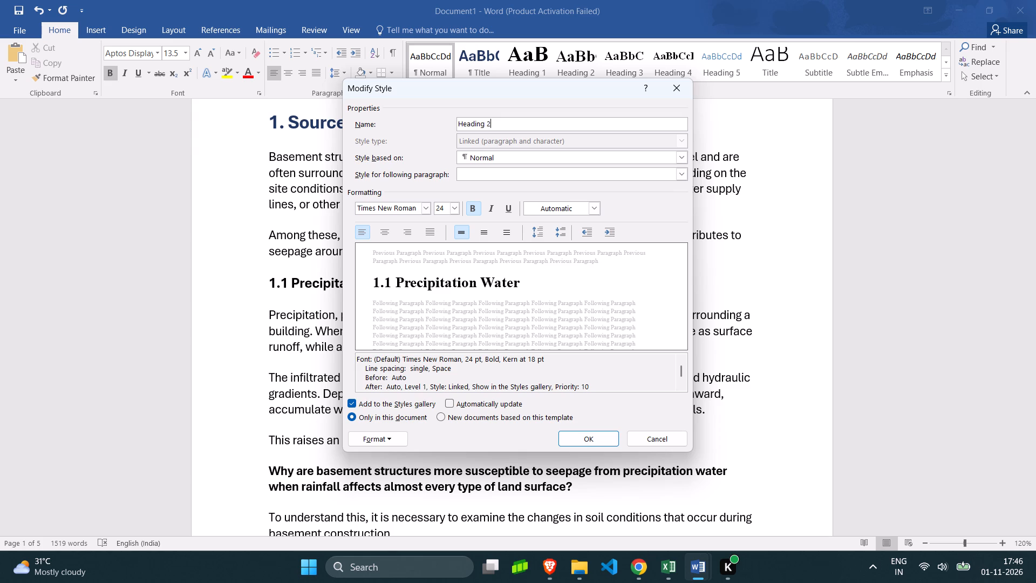
key(BackSpace)
key(Down)
key(Delete)
key(Insert)
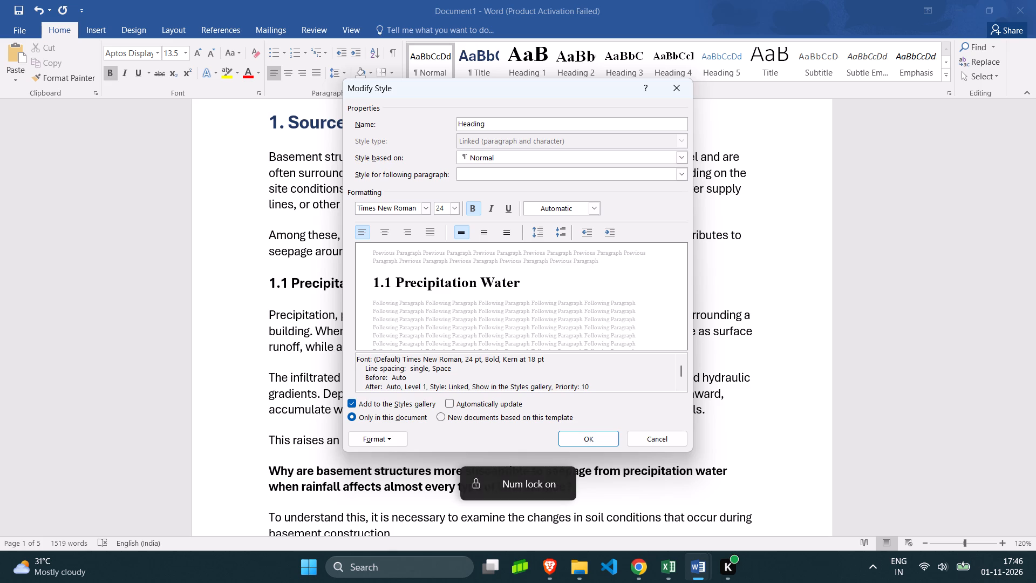
text(2.)
key(0)
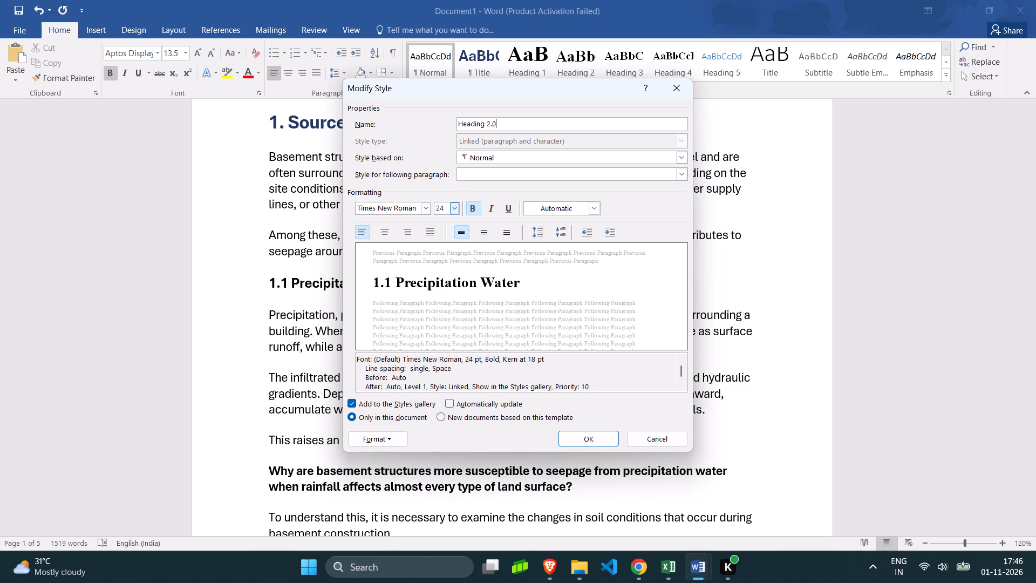
Set the Heading 2.0 style to Aptos Display, 14 pt, with the dark blue Accent 5 font colour, and save it.
click(427, 201)
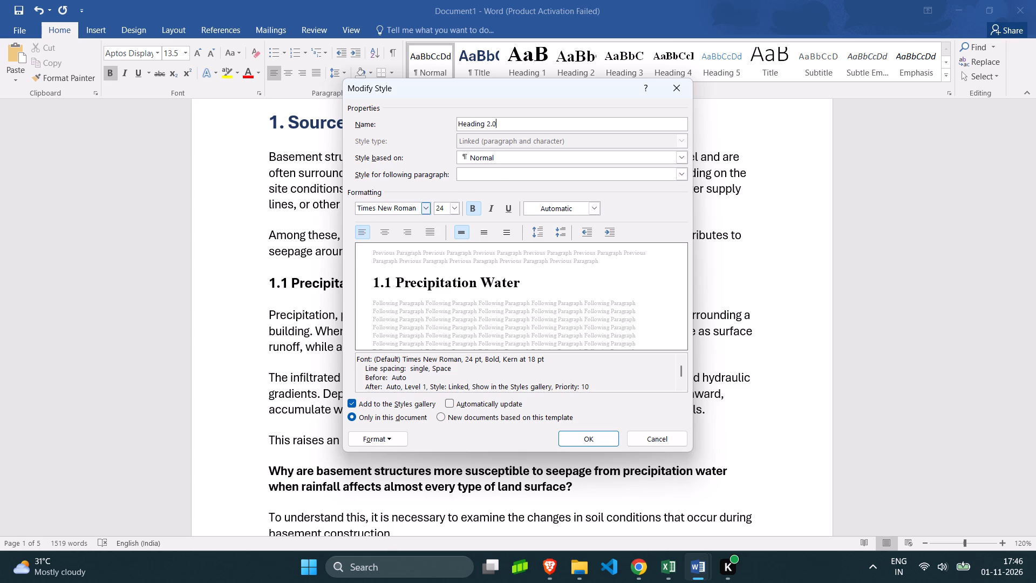
click(426, 206)
click(423, 256)
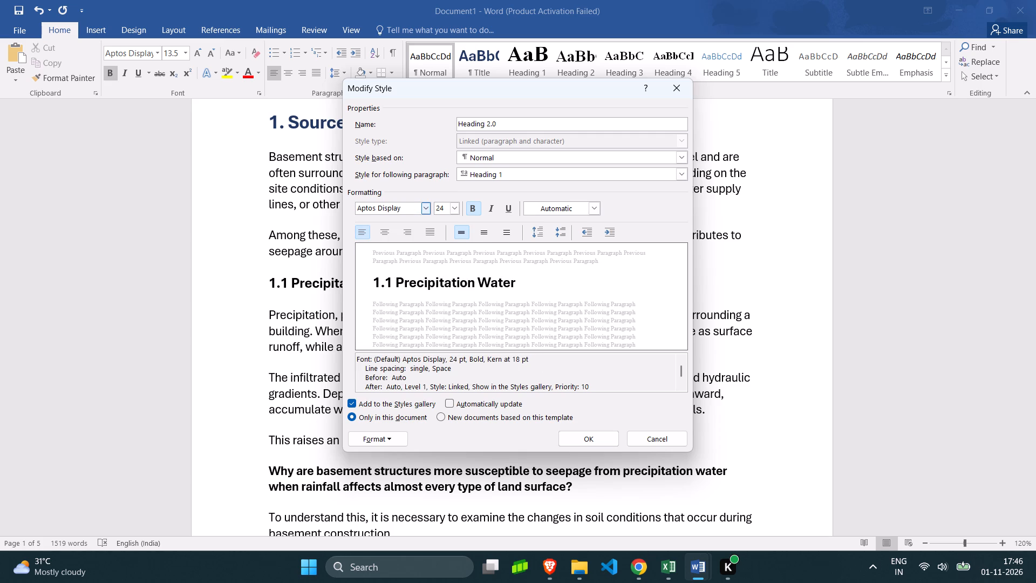
click(452, 205)
click(440, 268)
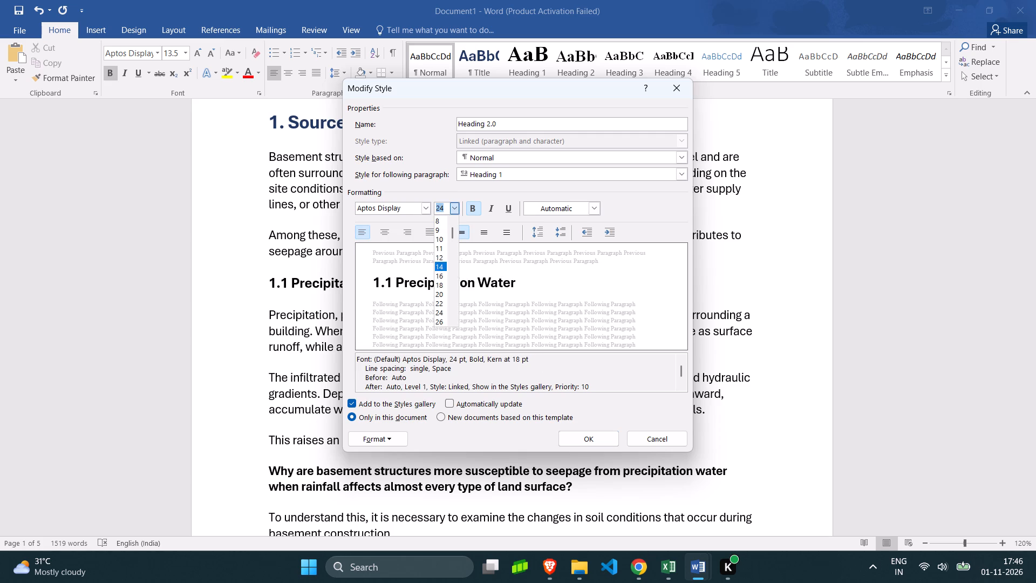
click(594, 214)
click(612, 298)
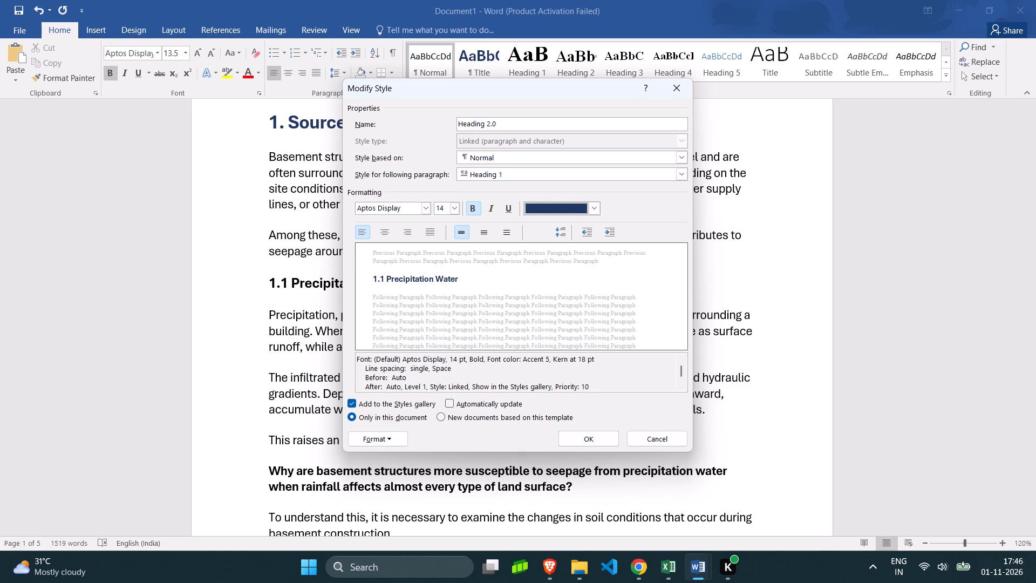
click(538, 231)
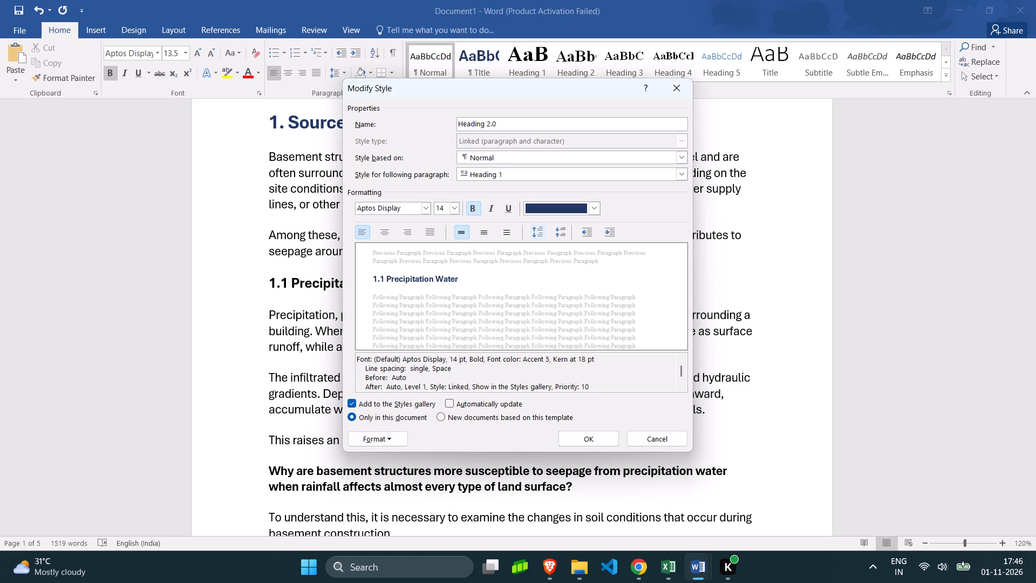
click(561, 231)
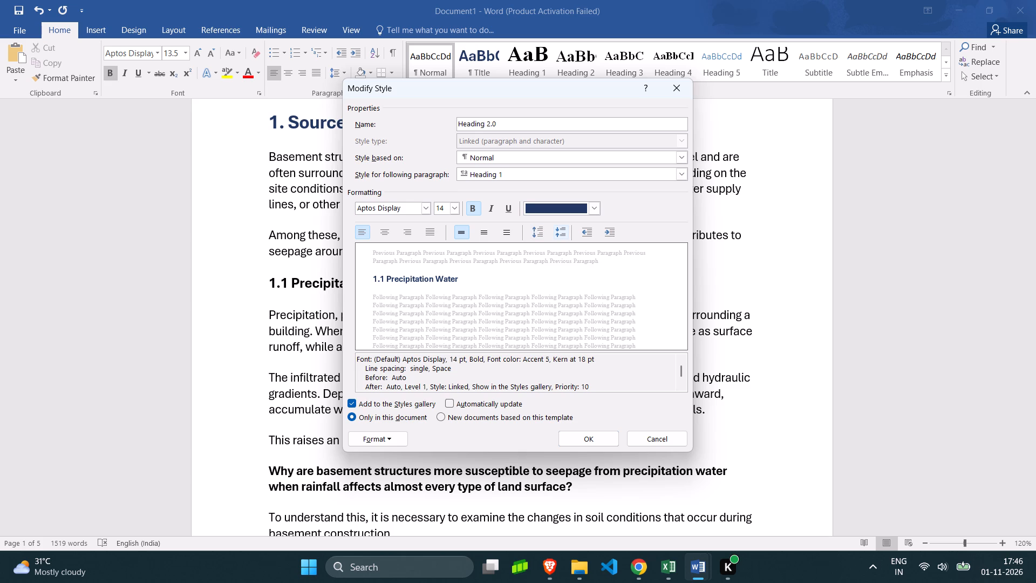
click(567, 277)
click(617, 438)
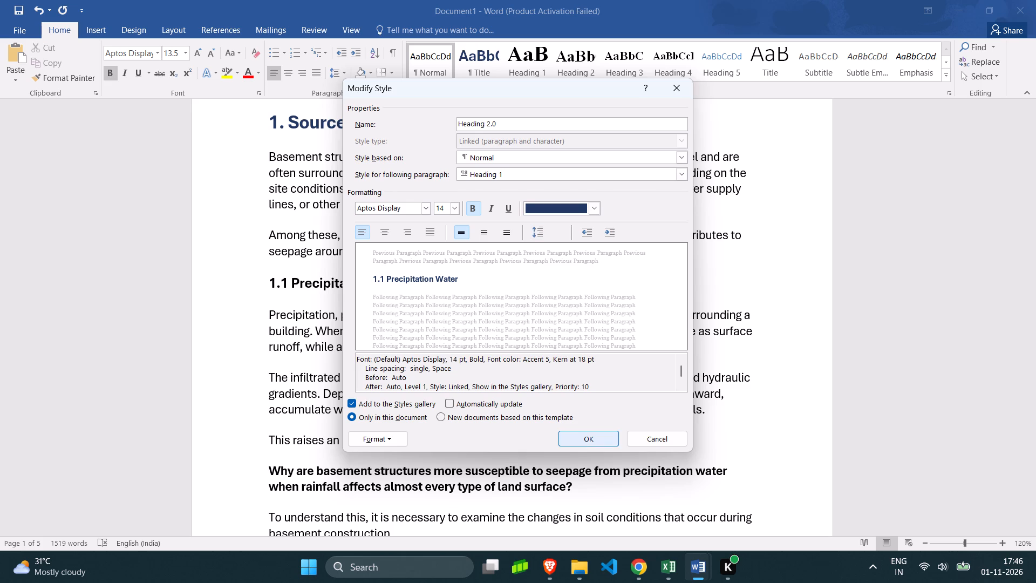
Apply the Heading 2.0 style to the heading "1.1 Precipitation Water".
click(217, 299)
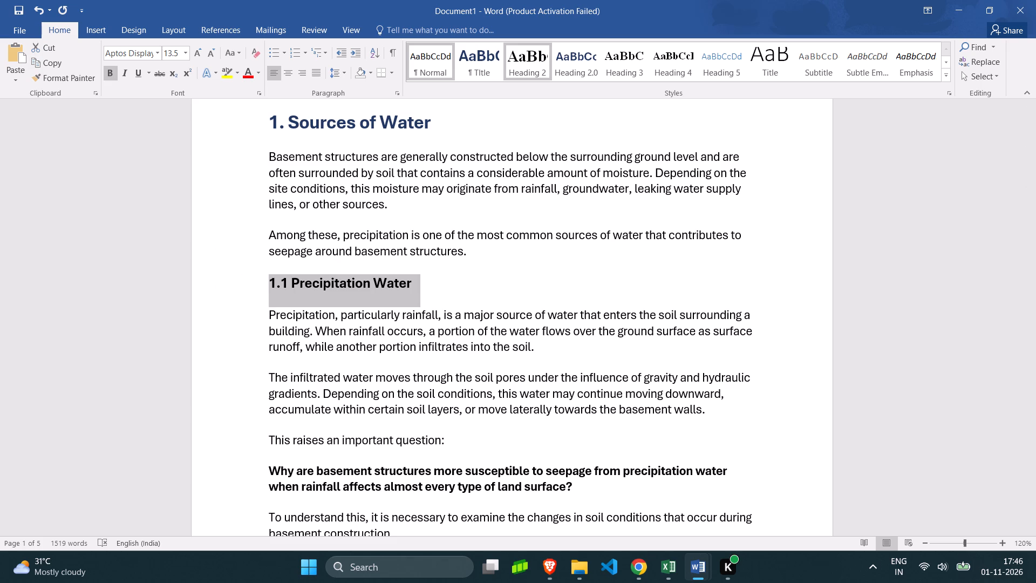
click(573, 67)
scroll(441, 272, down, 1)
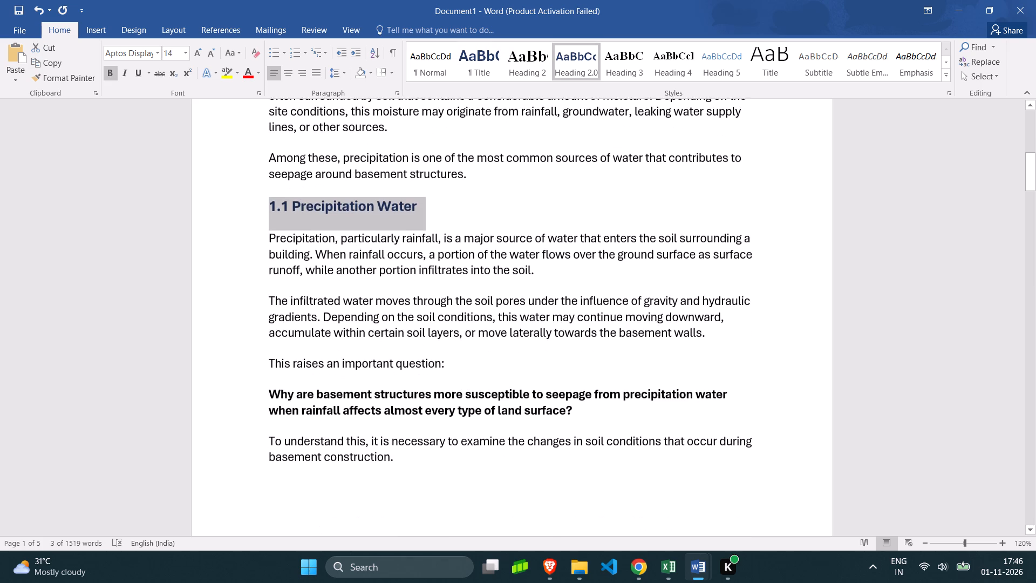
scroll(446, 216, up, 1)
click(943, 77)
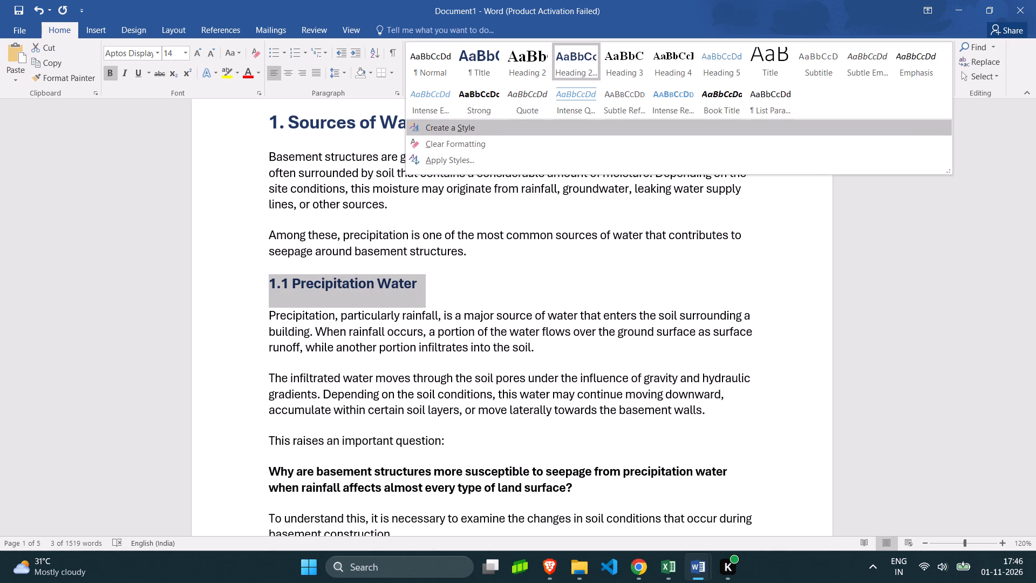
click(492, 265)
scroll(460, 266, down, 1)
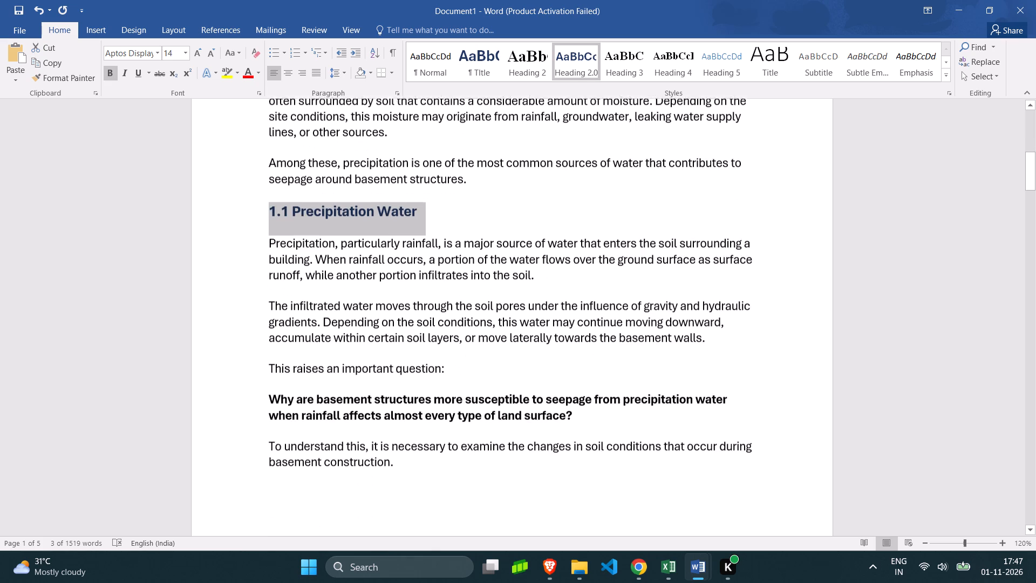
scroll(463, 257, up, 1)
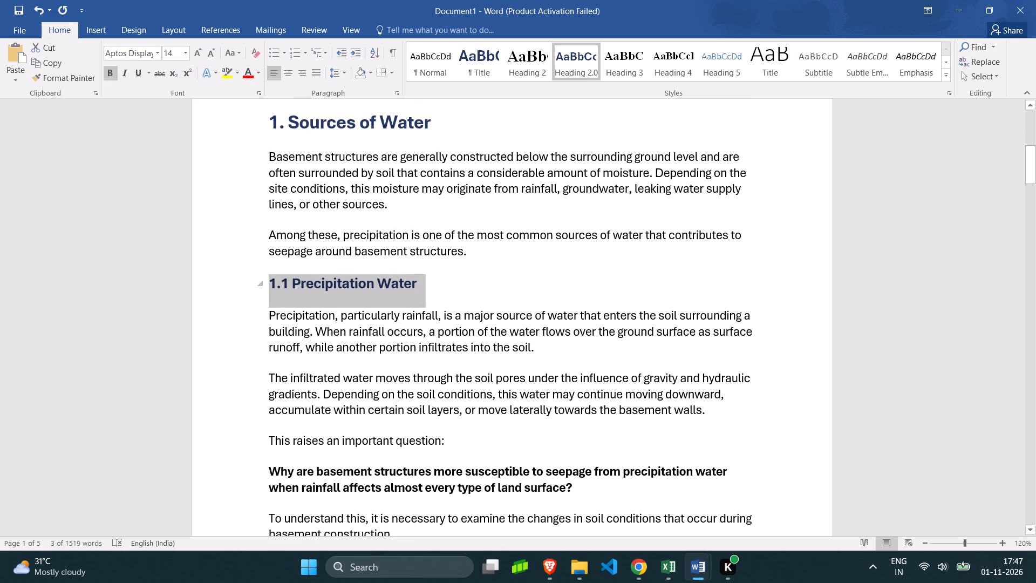
Set the Heading 2.0 style's following paragraph style to Normal and save the style.
click(271, 121)
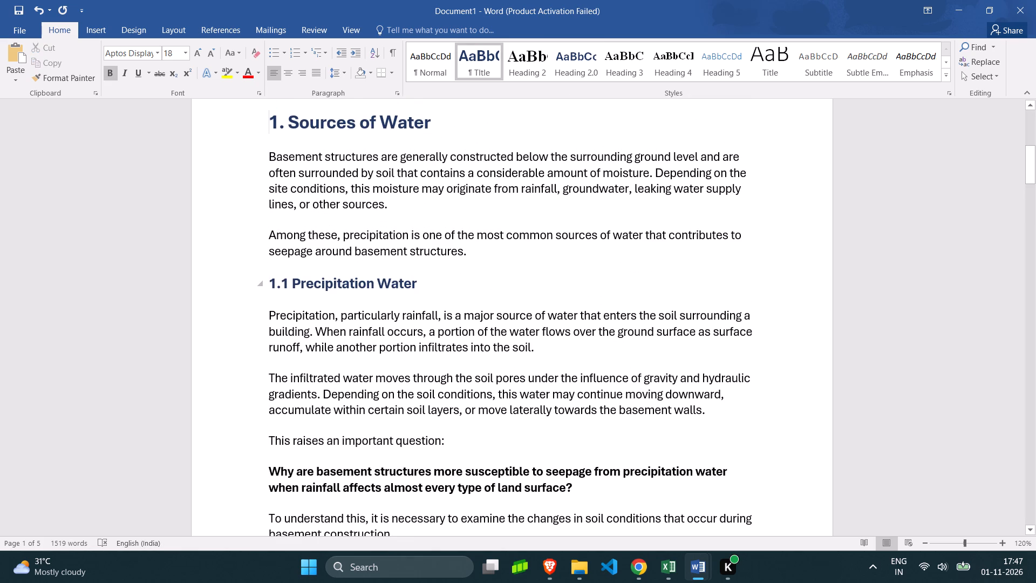
click(284, 283)
click(240, 288)
right_click(582, 64)
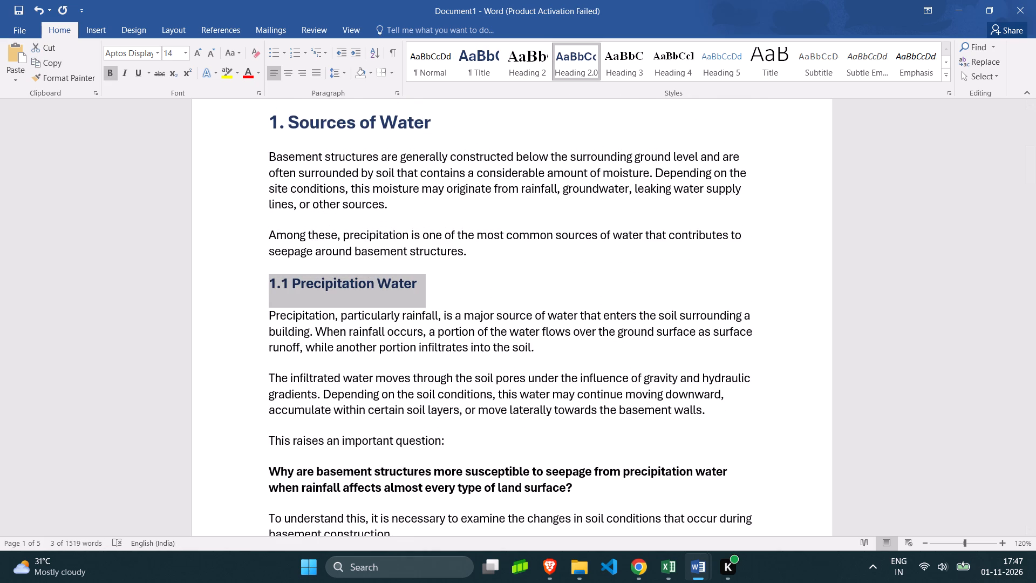
click(601, 87)
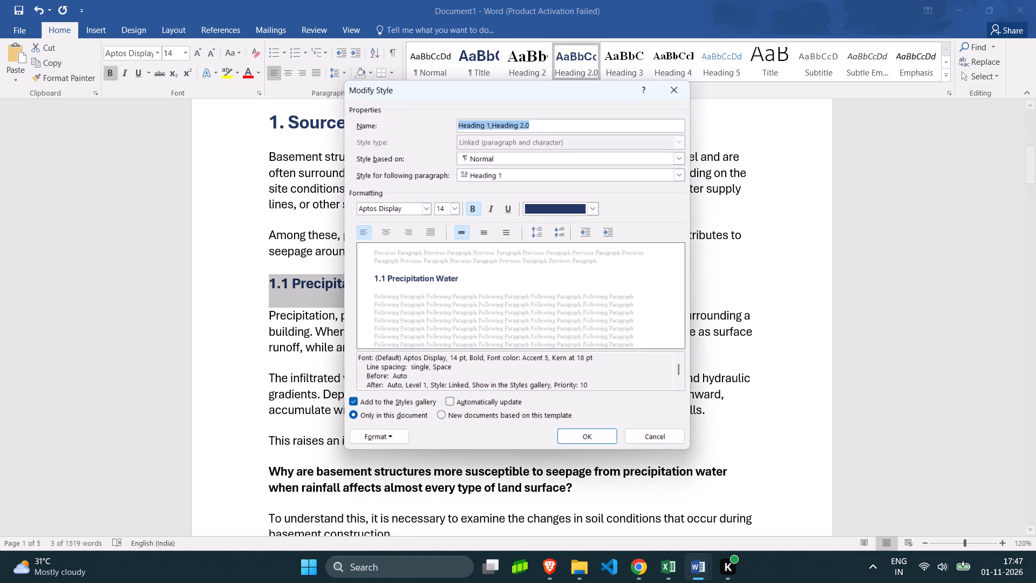
click(678, 174)
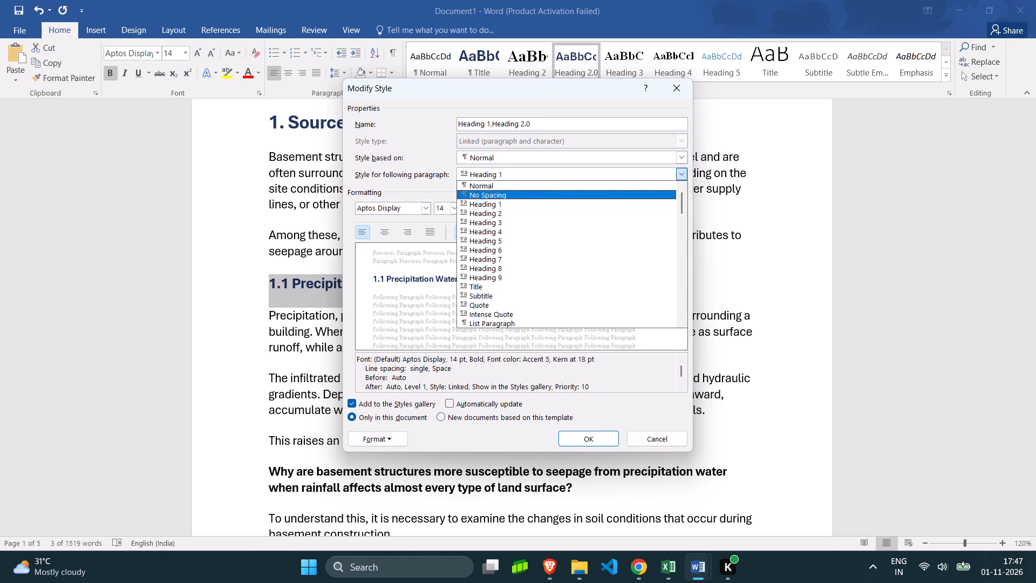
click(609, 188)
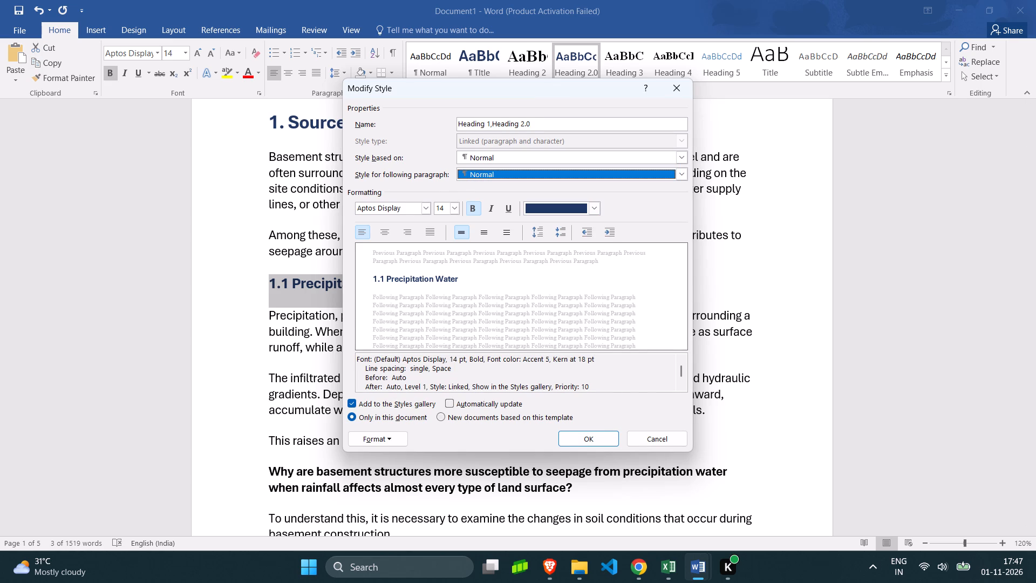
click(592, 436)
Reapply the Heading 2.0 style to the heading "1.1 Precipitation Water".
click(224, 277)
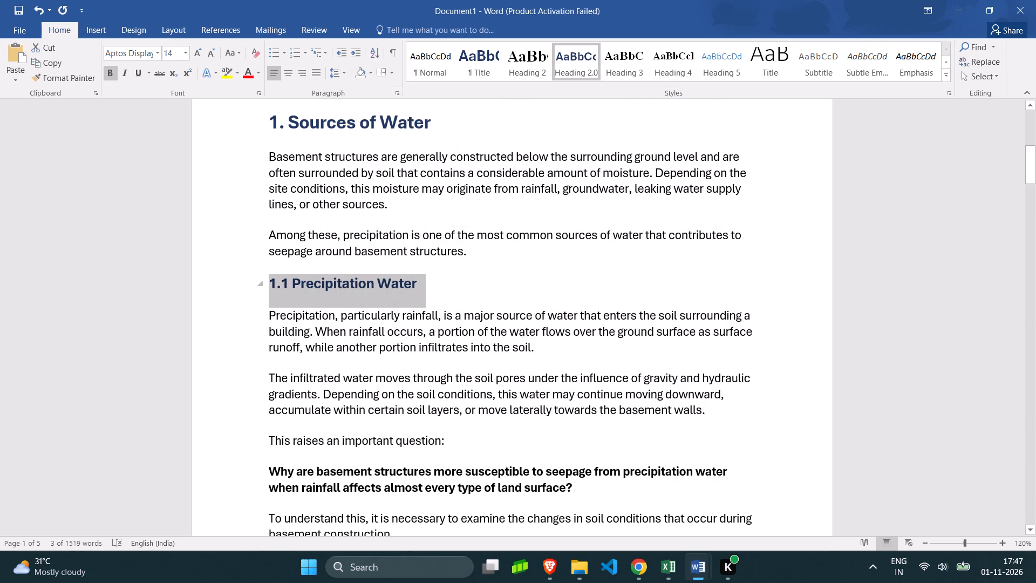
click(575, 70)
click(428, 289)
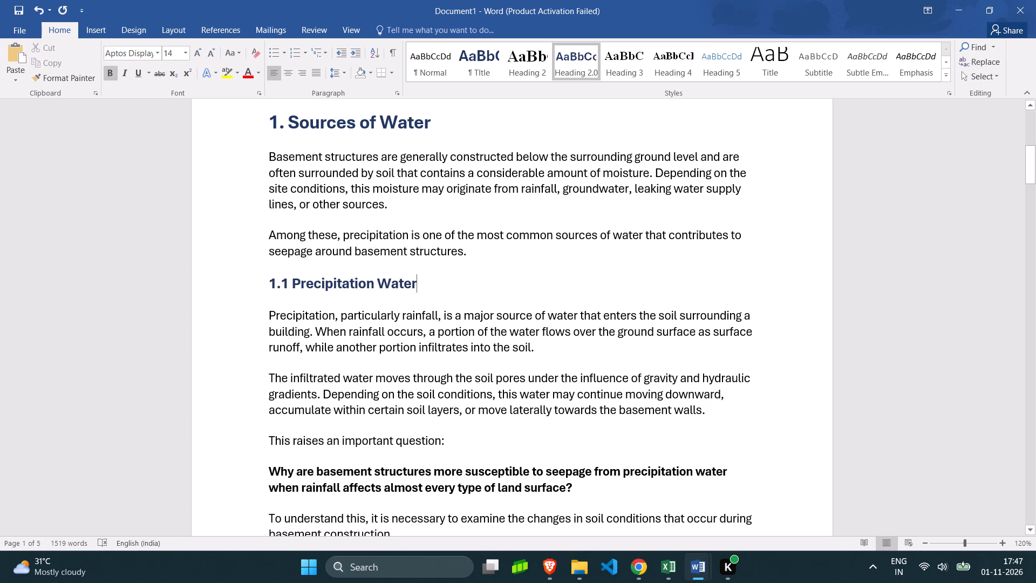
Rename the style of the heading "1.1 Precipitation Water" to just "Heading 2.0", removing the "Heading 1" part, and save the style.
click(212, 280)
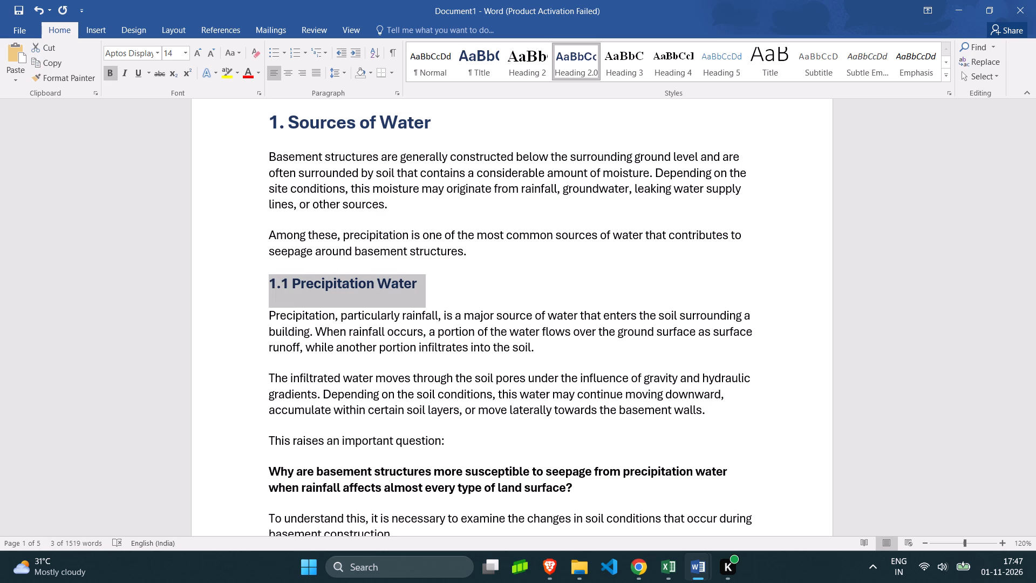
right_click(575, 66)
click(605, 96)
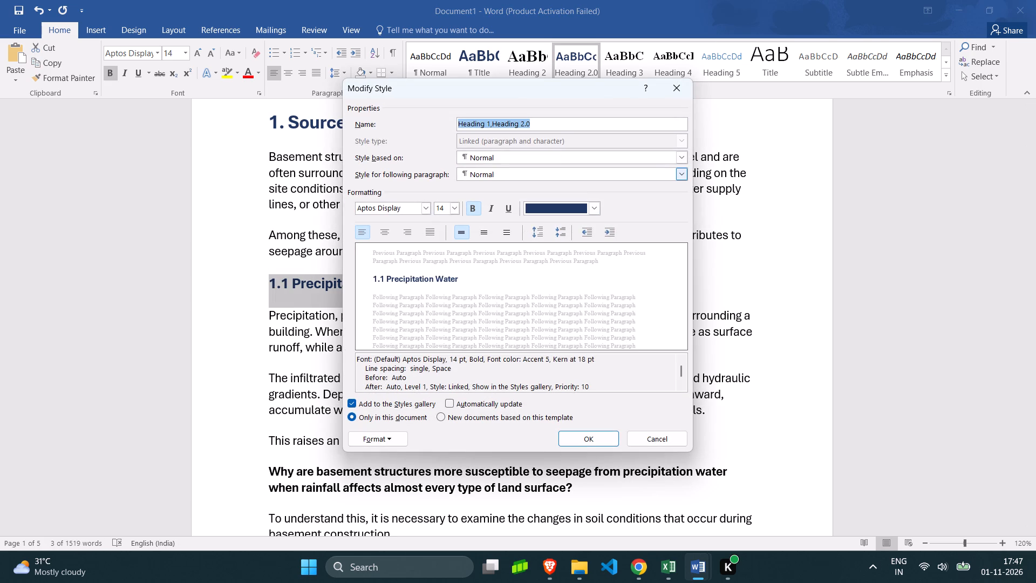
click(546, 127)
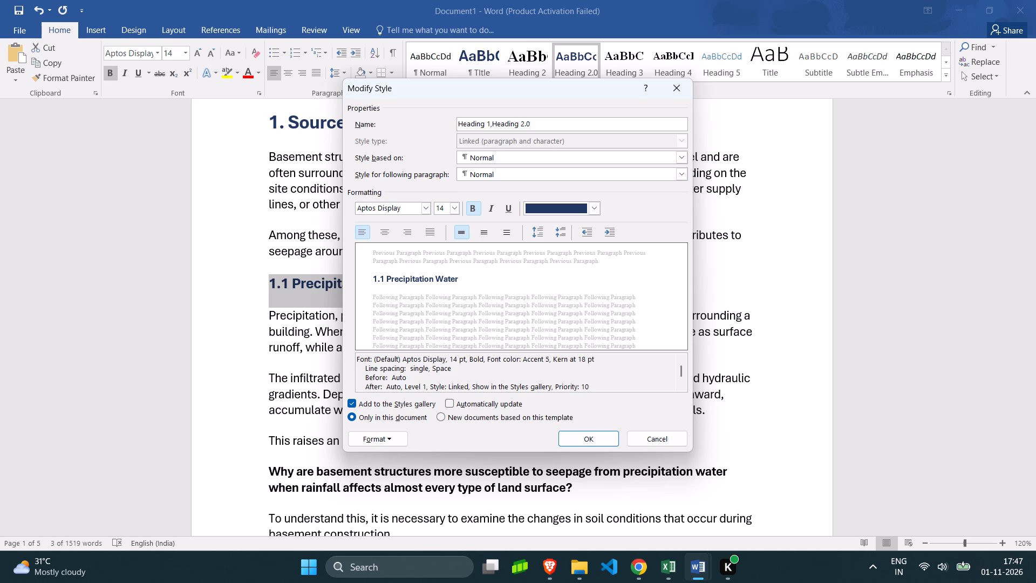
click(490, 126)
key(Right)
key(BackSpace)
key(BackSpace)
key(BackSpace)
key(BackSpace)
key(BackSpace)
key(BackSpace)
key(BackSpace)
key(BackSpace)
key(BackSpace)
key(BackSpace)
key(BackSpace)
key(BackSpace)
key(BackSpace)
key(BackSpace)
key(BackSpace)
key(BackSpace)
key(BackSpace)
key(BackSpace)
key(BackSpace)
key(BackSpace)
click(577, 440)
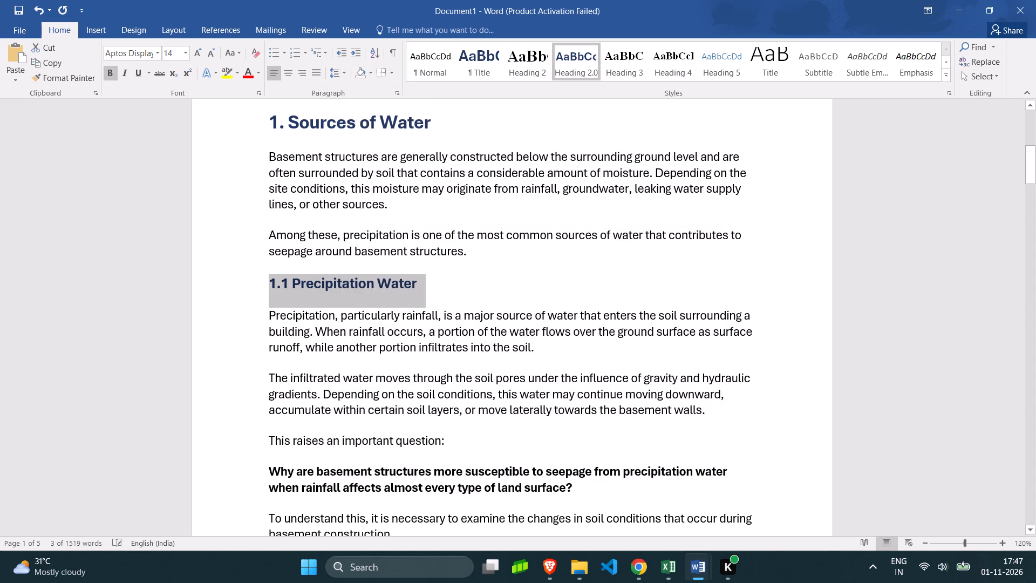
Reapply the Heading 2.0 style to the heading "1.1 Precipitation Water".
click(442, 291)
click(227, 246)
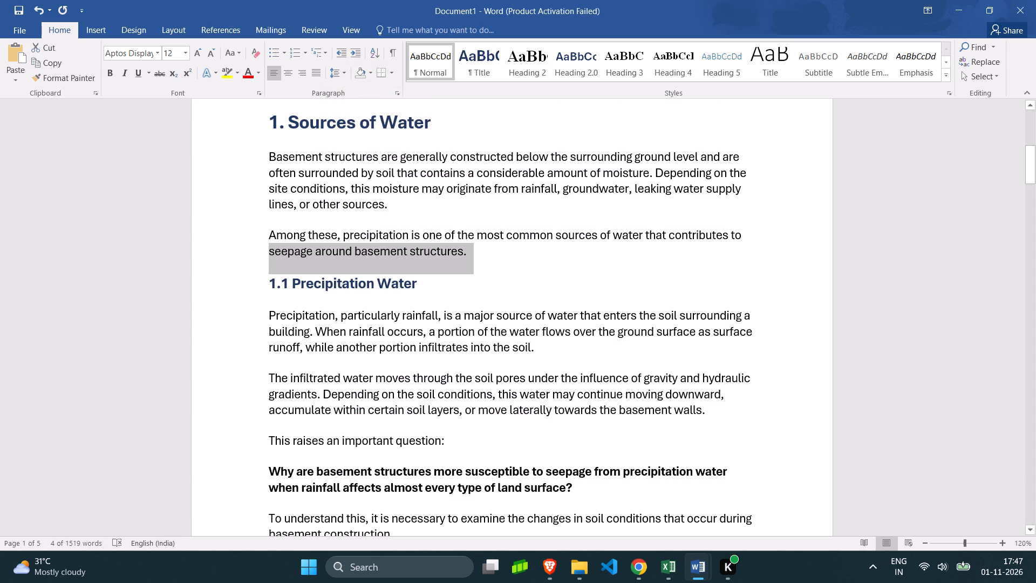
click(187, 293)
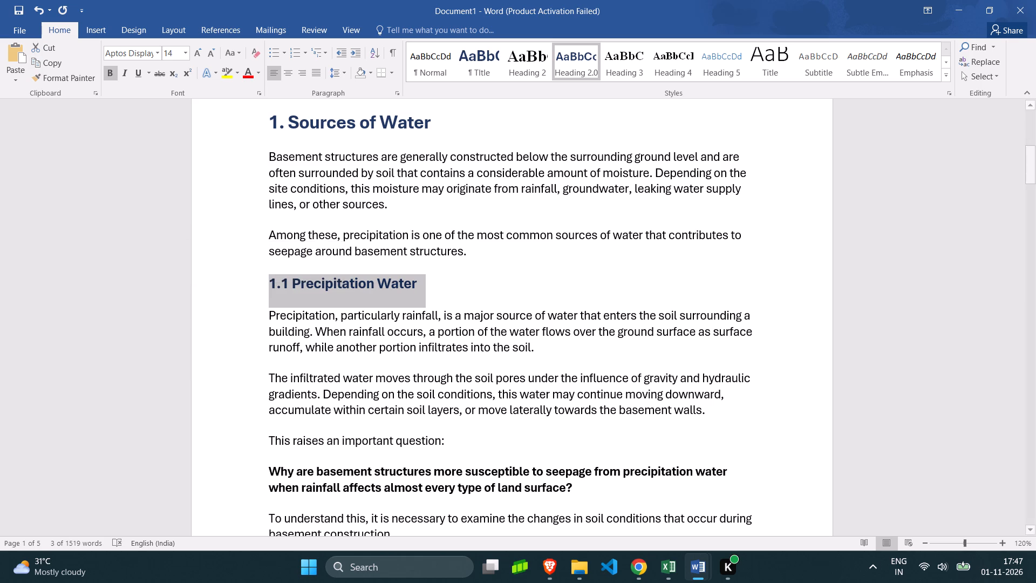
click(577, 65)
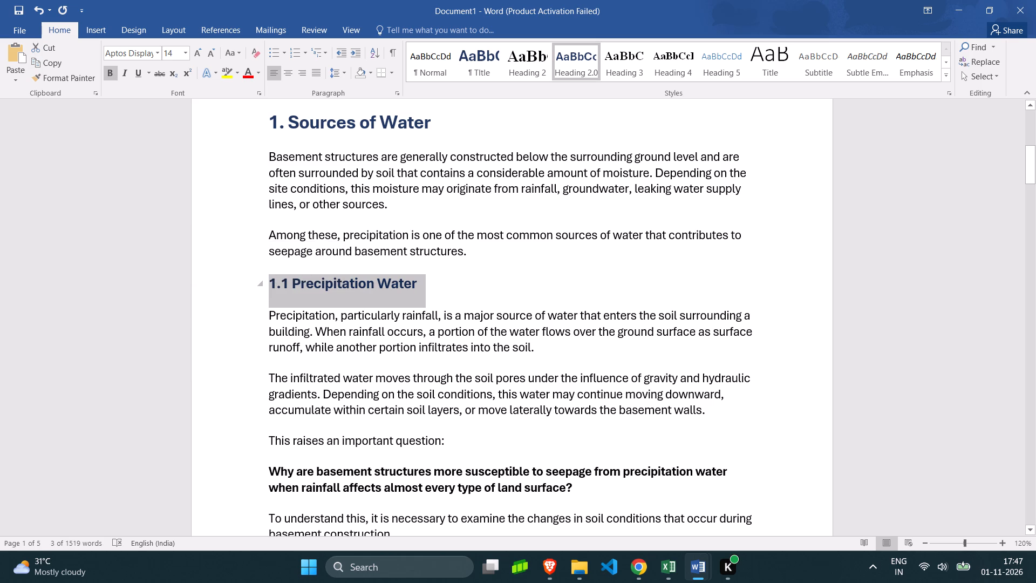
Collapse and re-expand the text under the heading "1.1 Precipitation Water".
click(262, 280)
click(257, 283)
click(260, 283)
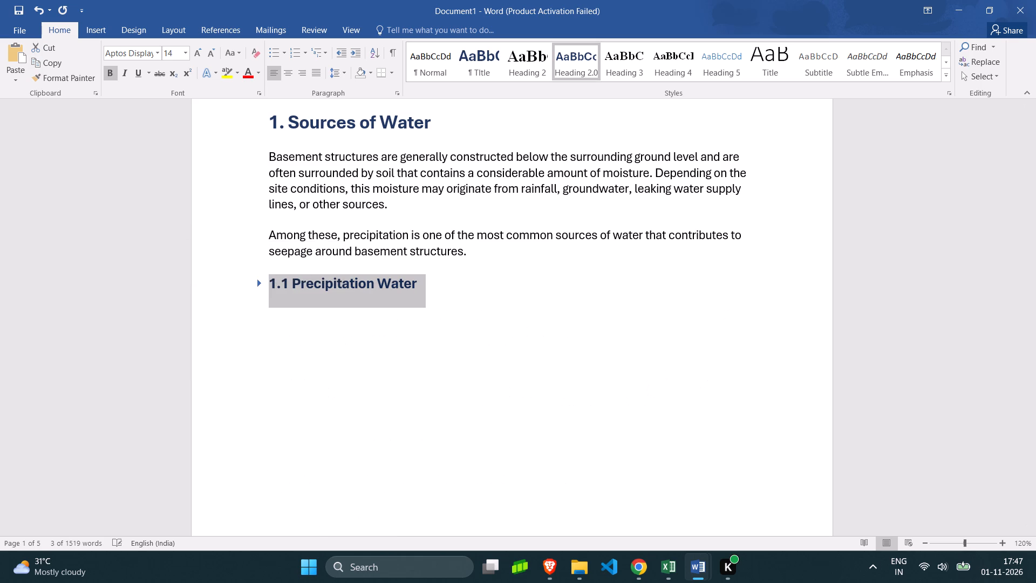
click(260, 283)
Apply the dark blue TItle style to the heading "1.1 Precipitation Water" and reduce its font size to 14 pt.
drag(508, 297, 501, 297)
drag(430, 293, 265, 293)
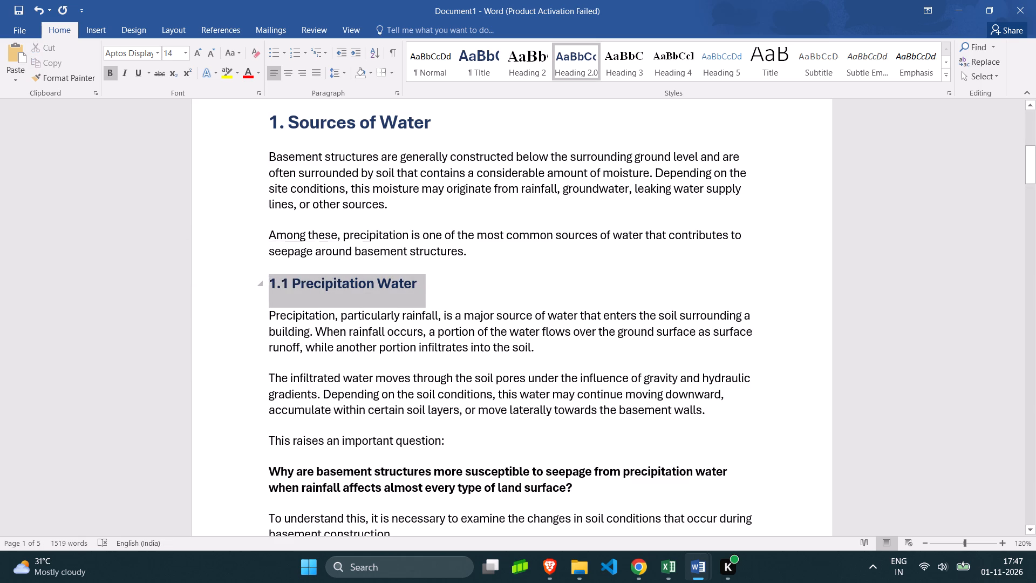
click(471, 64)
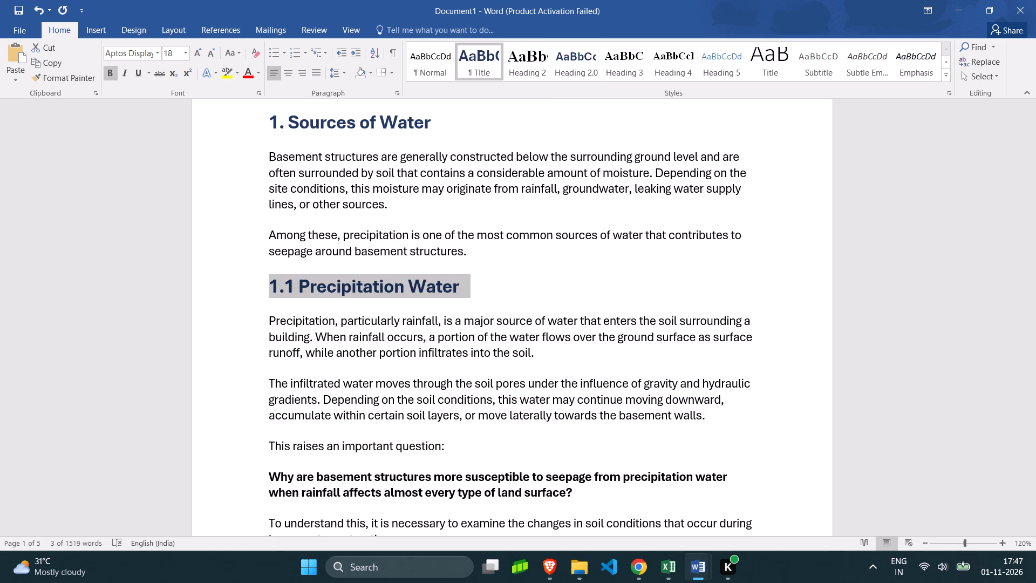
double_click(212, 55)
click(434, 294)
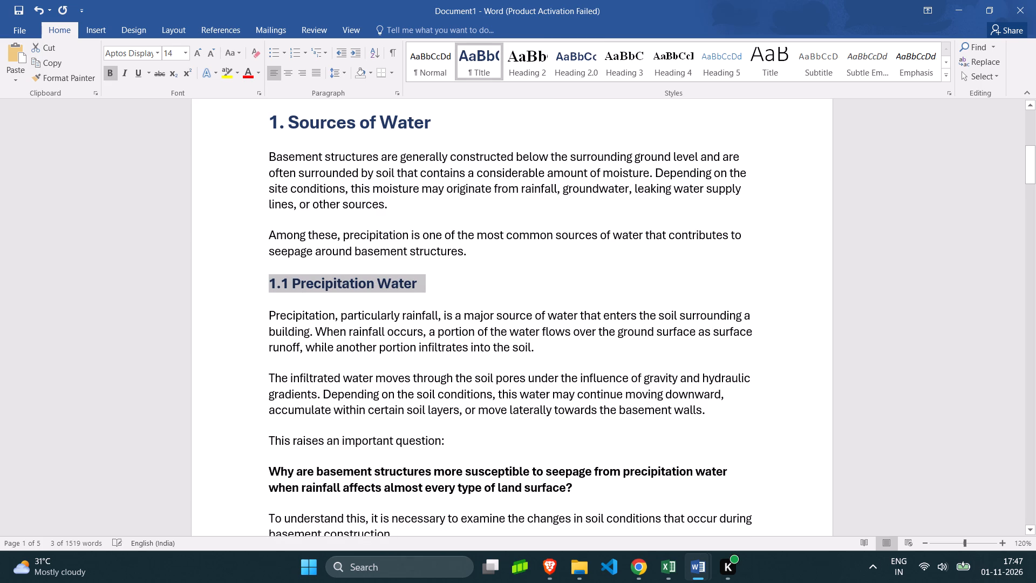
Proofread the two body paragraphs under "1.1 Precipitation Water", covering rainfall infiltration and water movement through the soil.
scroll(418, 307, down, 1)
drag(262, 238, 464, 214)
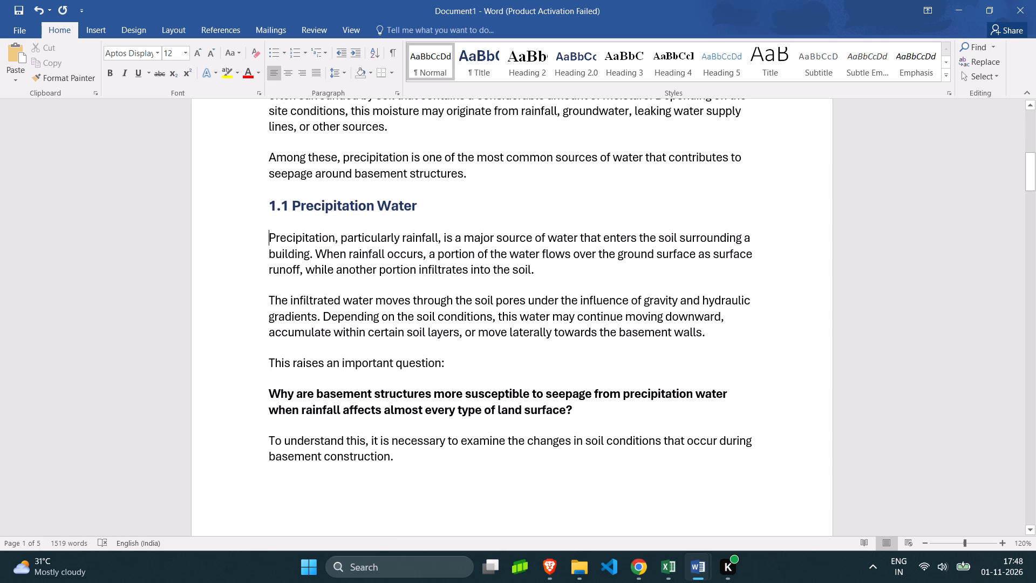
drag(464, 214, 546, 238)
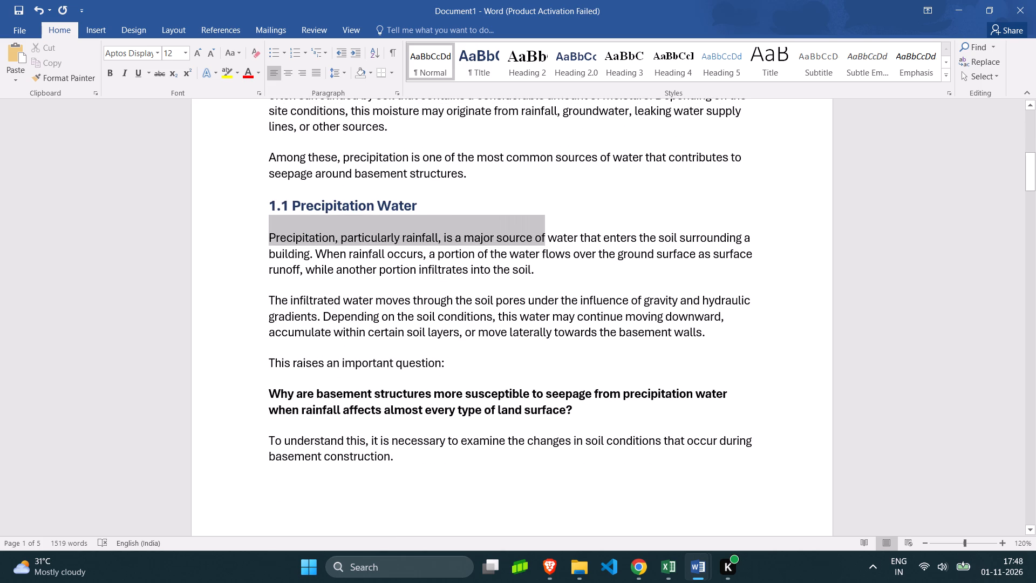
drag(546, 238, 704, 239)
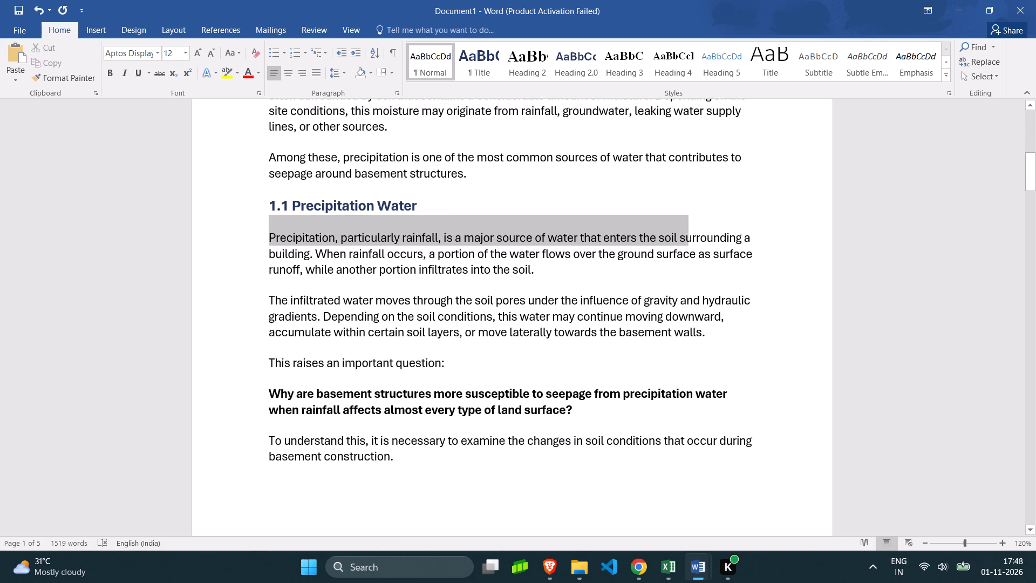
drag(704, 239, 317, 252)
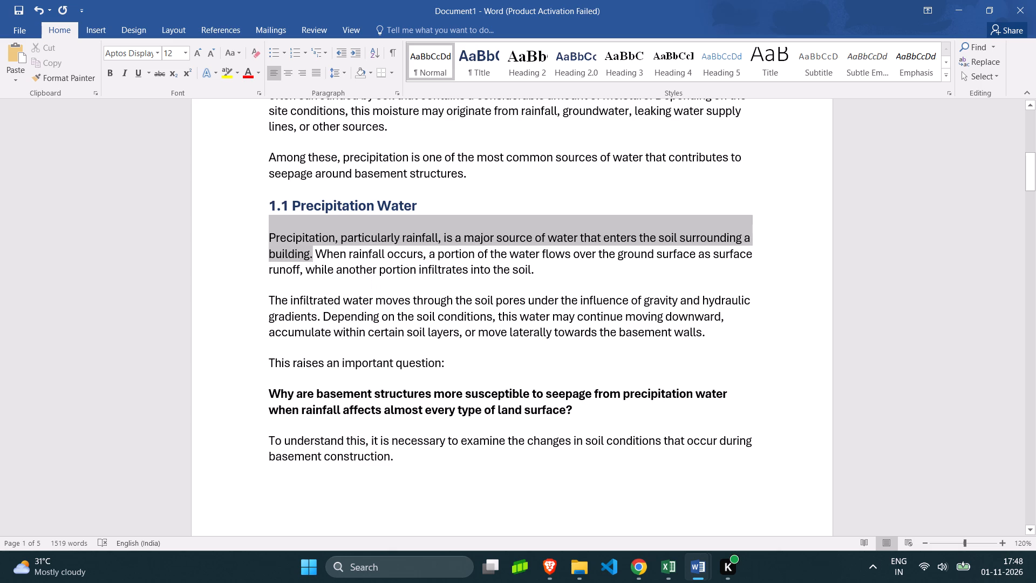
drag(317, 252, 650, 256)
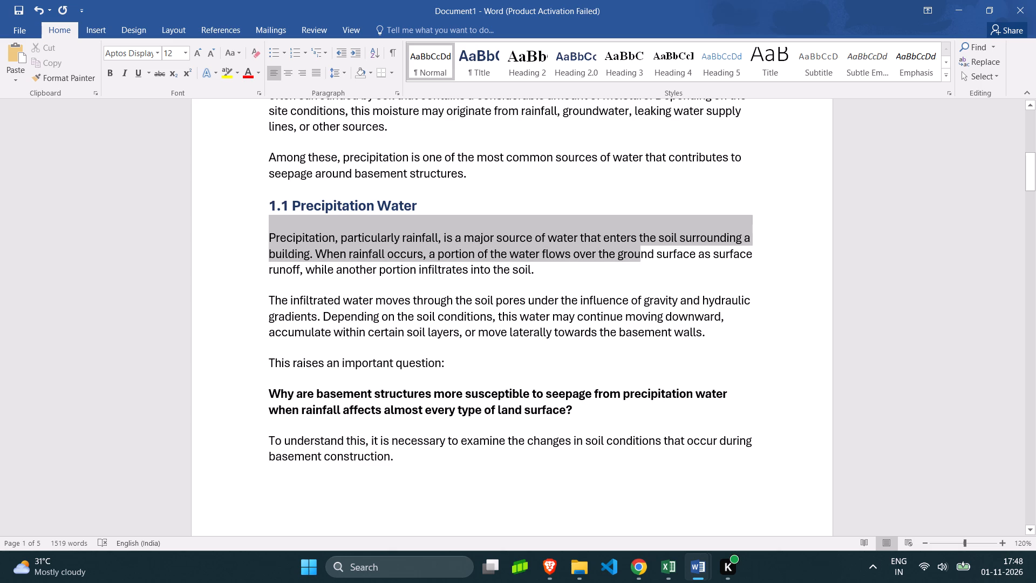
drag(650, 256, 303, 268)
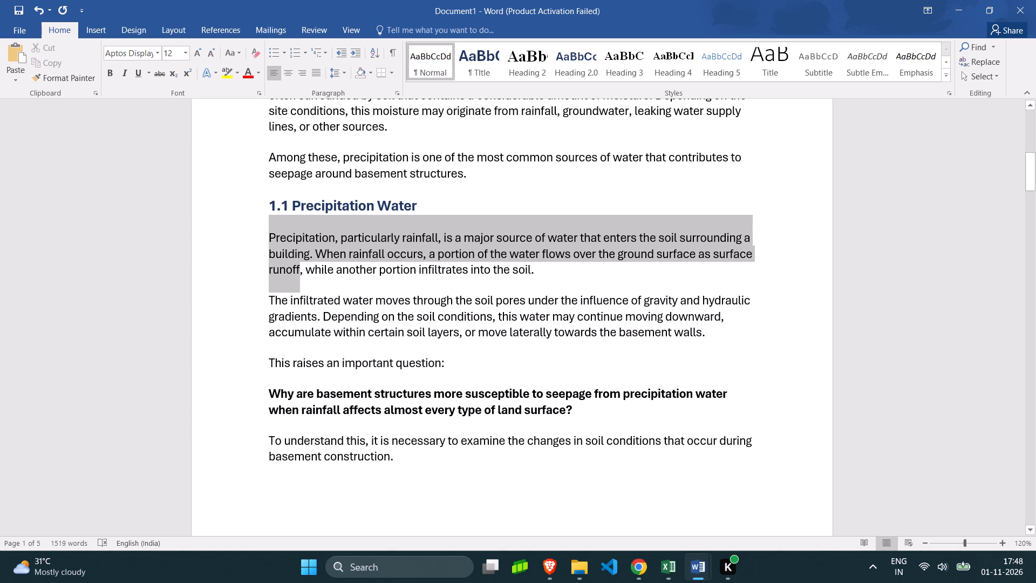
drag(303, 268, 539, 273)
click(578, 288)
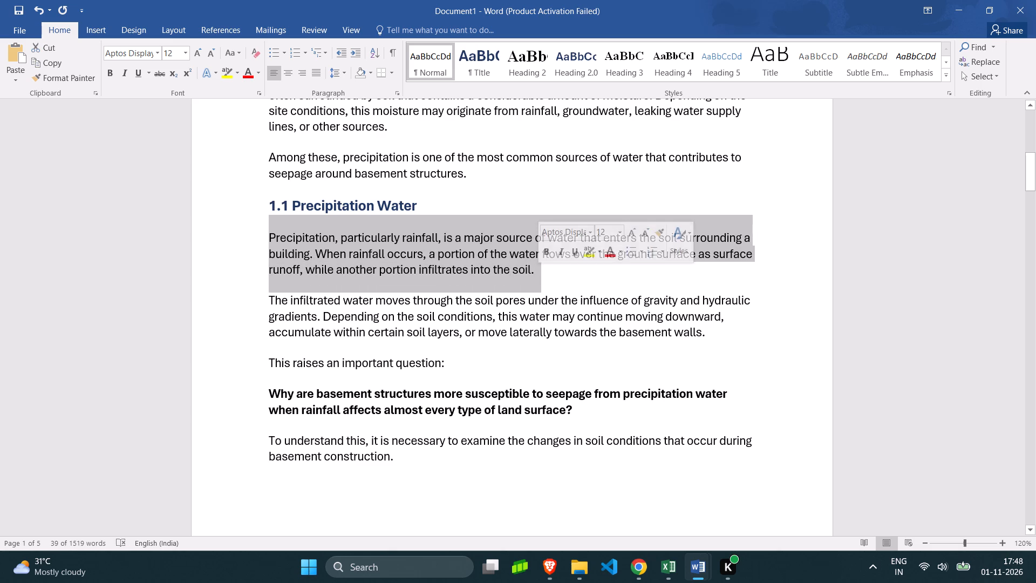
scroll(463, 257, down, 1)
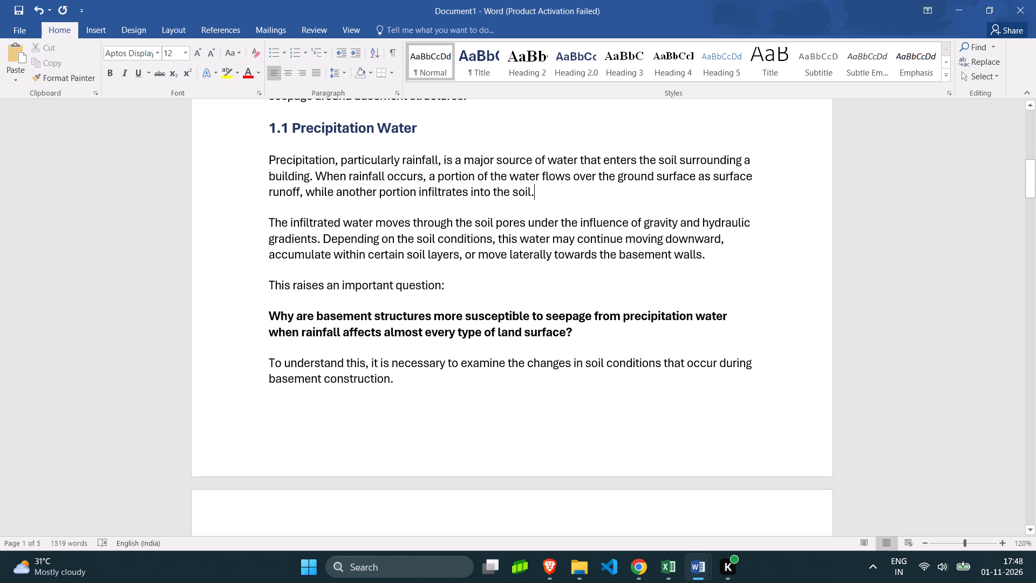
drag(293, 239, 373, 243)
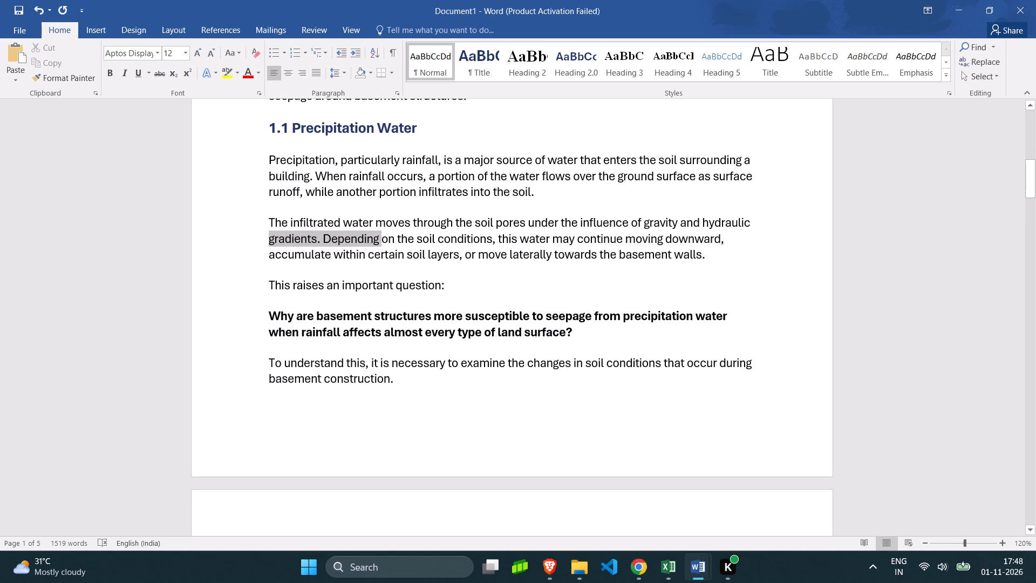
drag(373, 243, 598, 241)
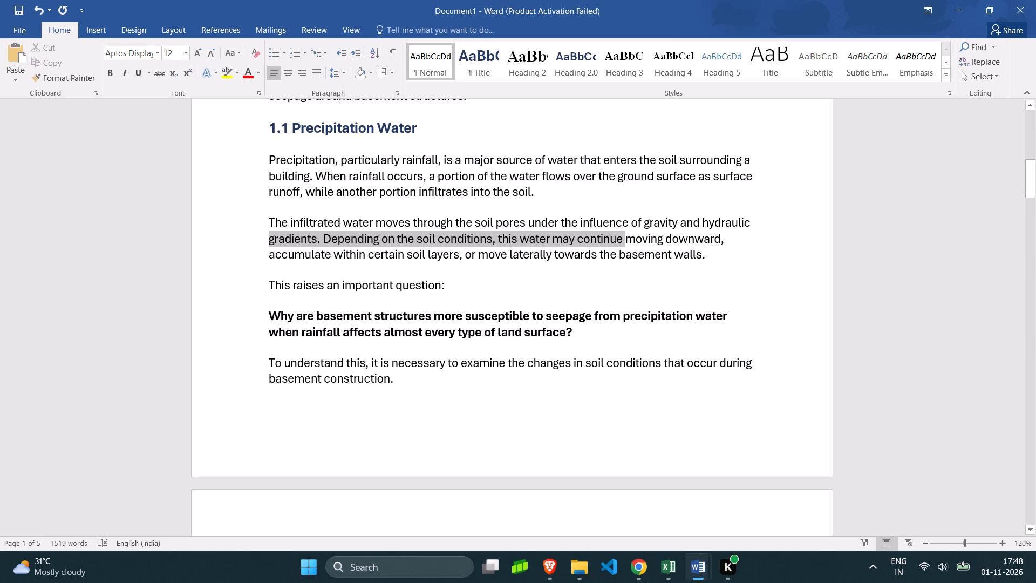
drag(598, 241, 394, 254)
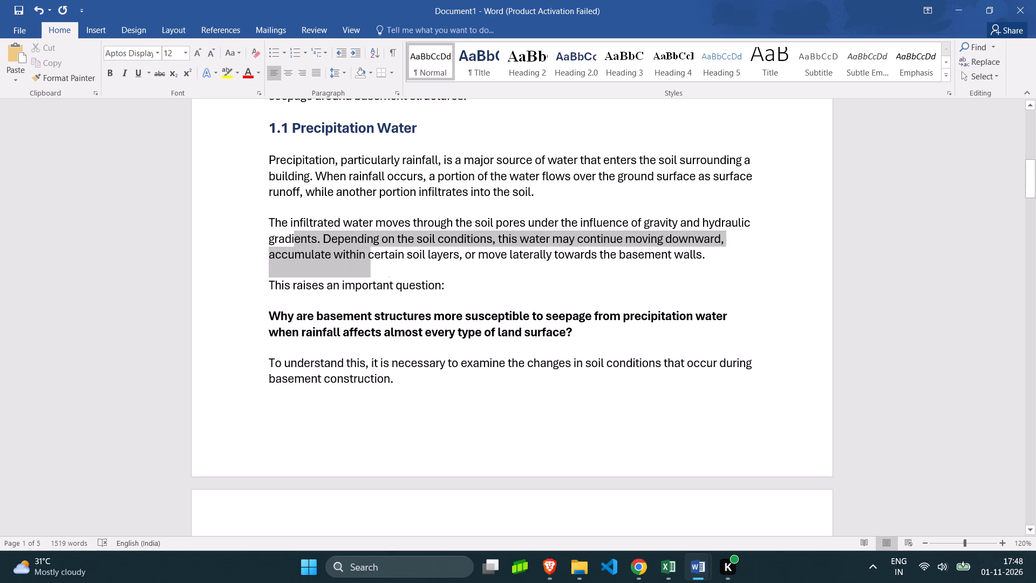
drag(394, 254, 511, 261)
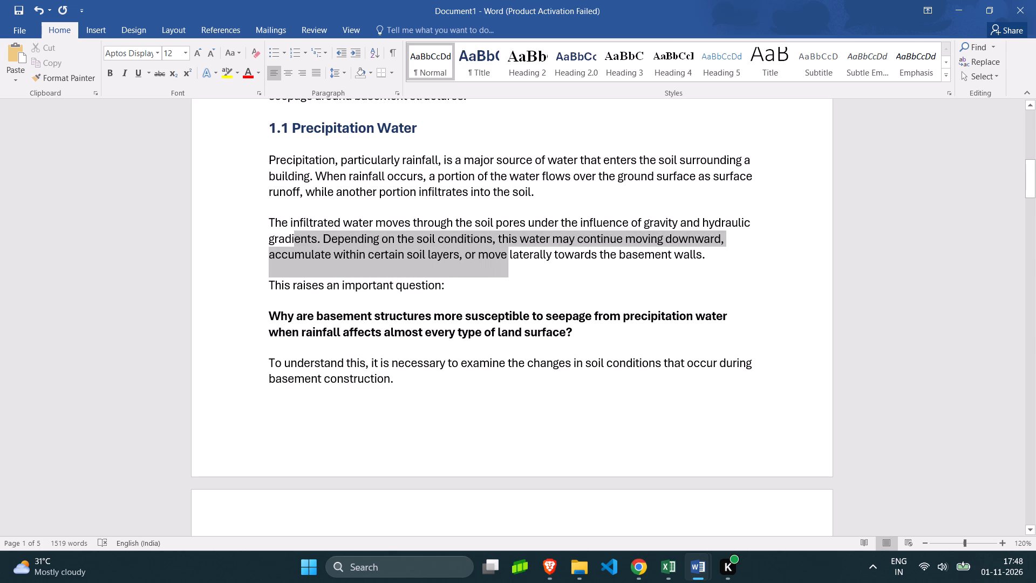
drag(511, 261, 706, 262)
click(761, 287)
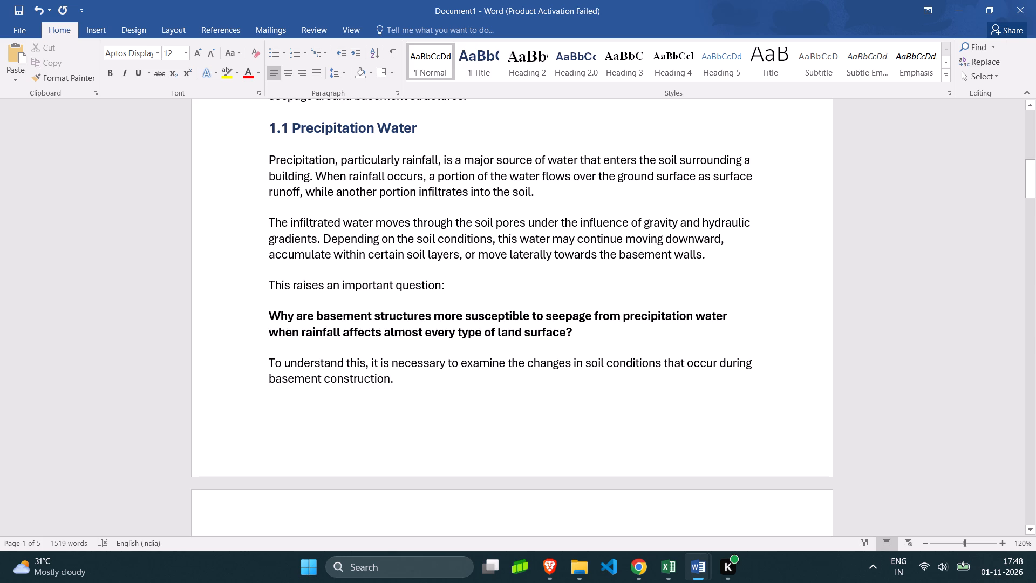
Proofread the closing question of section 1.1 and the opening paragraphs of section 1.2 on excavation and backfilling.
scroll(453, 391, down, 1)
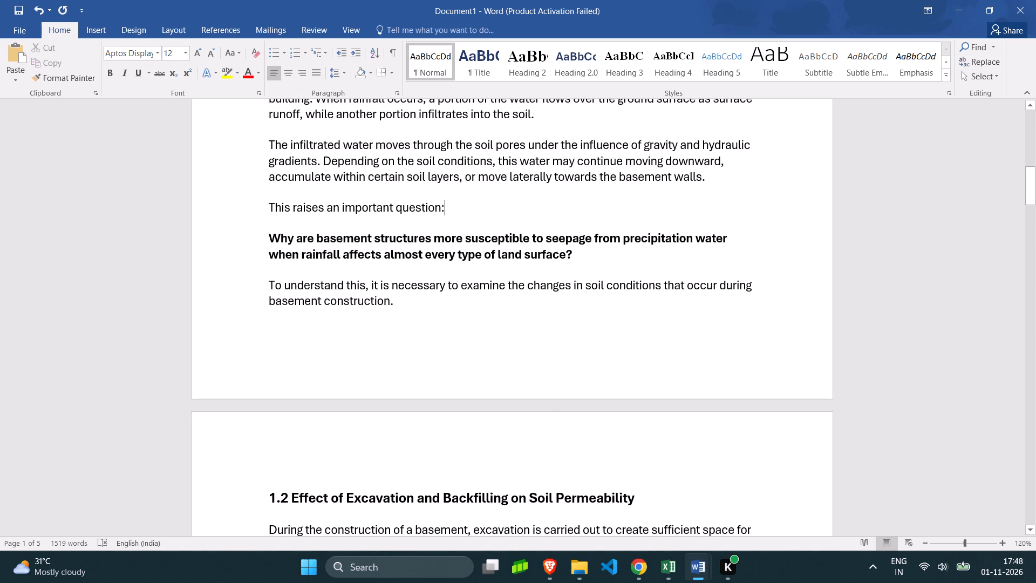
scroll(464, 395, down, 1)
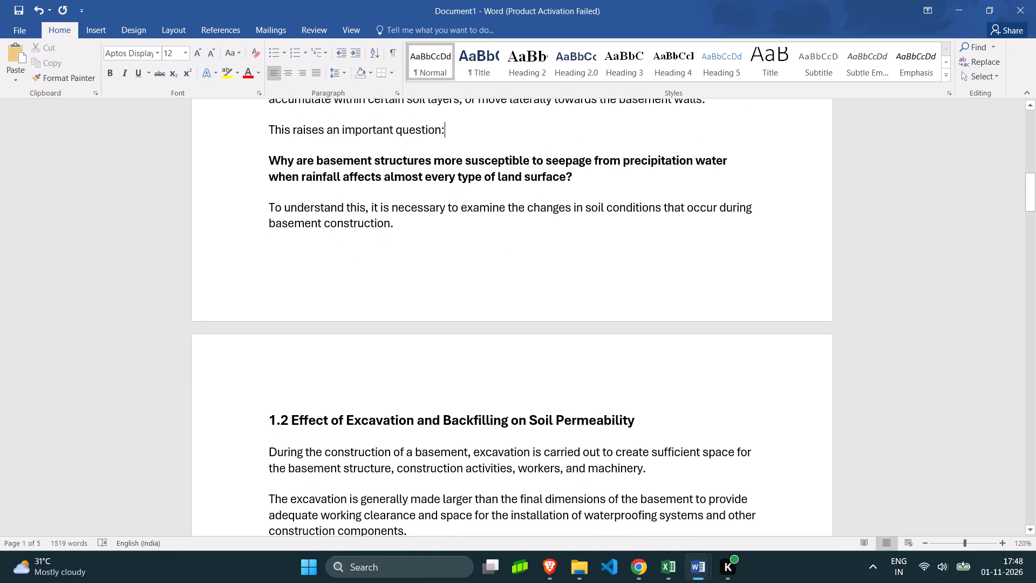
scroll(561, 388, down, 1)
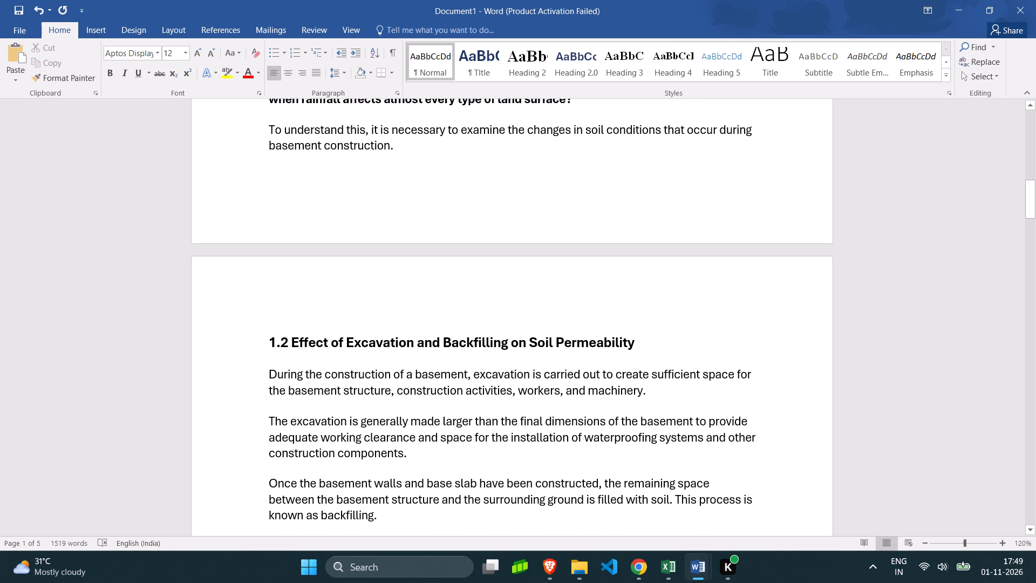
scroll(351, 417, down, 1)
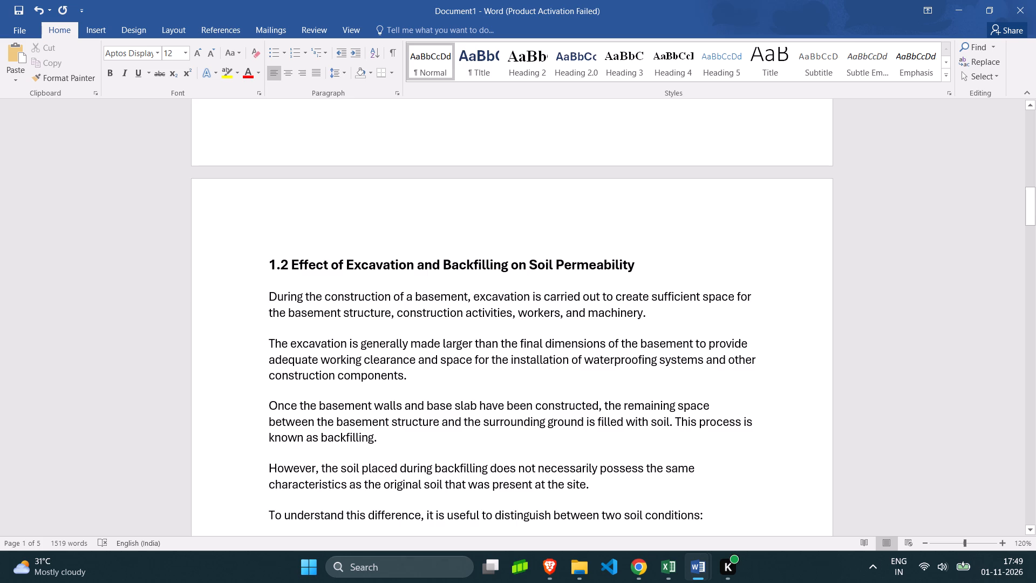
scroll(395, 408, down, 1)
drag(361, 330, 469, 341)
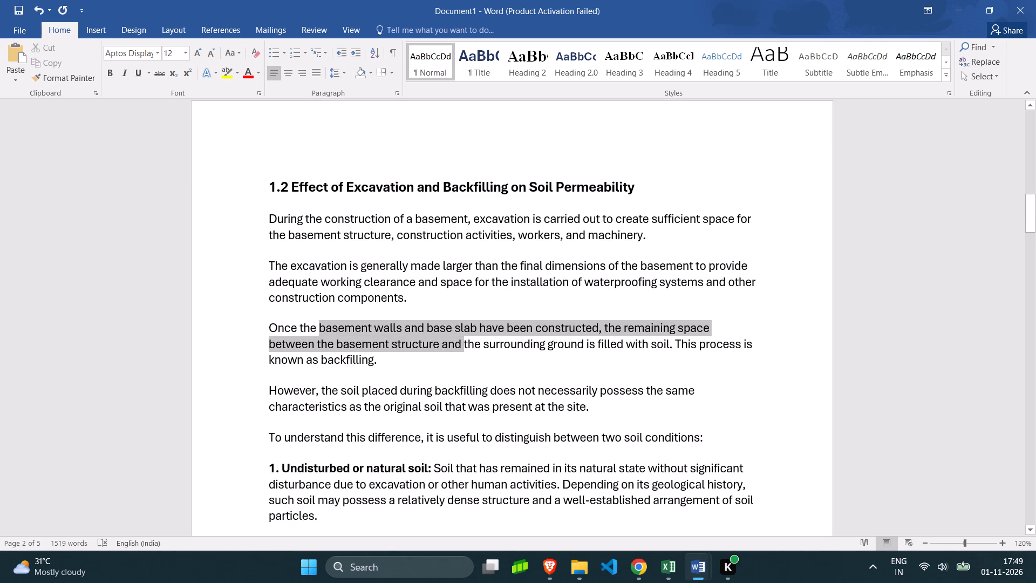
drag(469, 341, 520, 330)
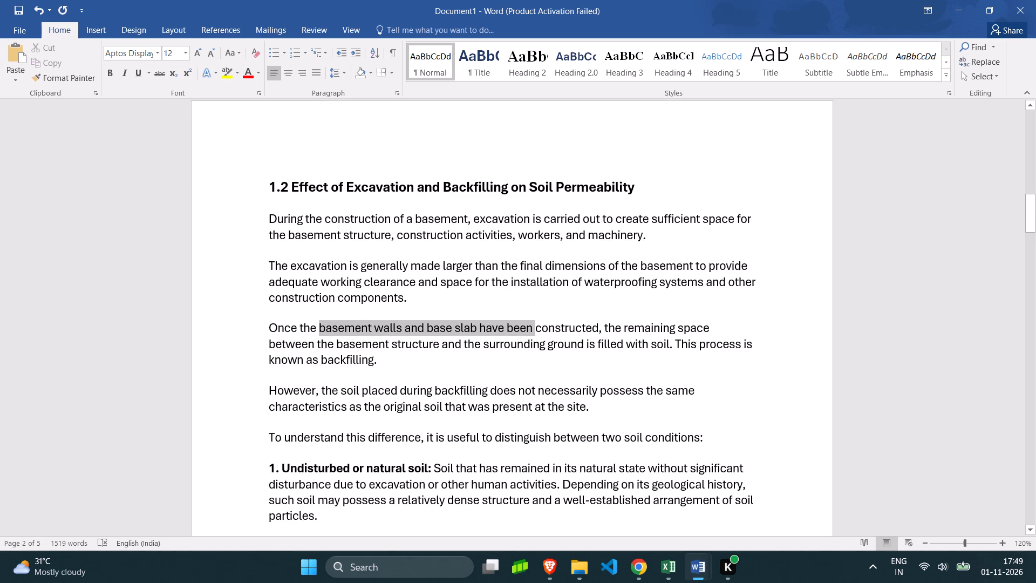
drag(520, 330, 333, 336)
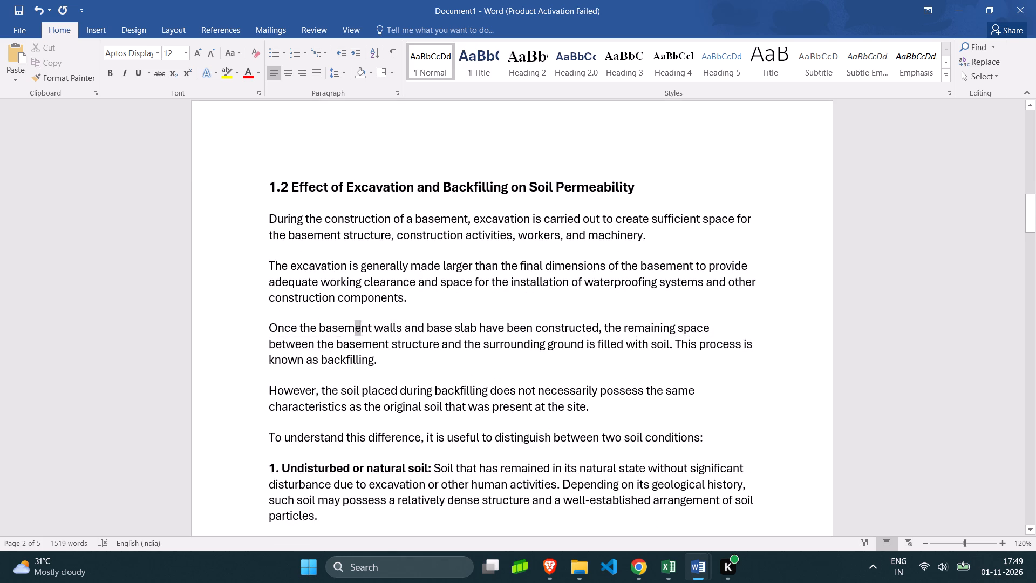
drag(333, 336, 484, 349)
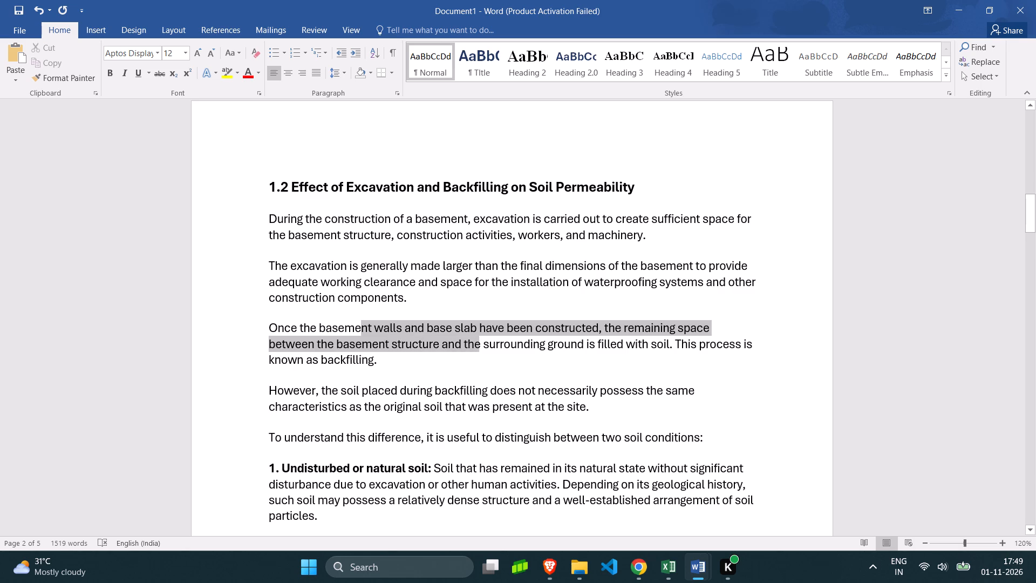
drag(484, 349, 667, 348)
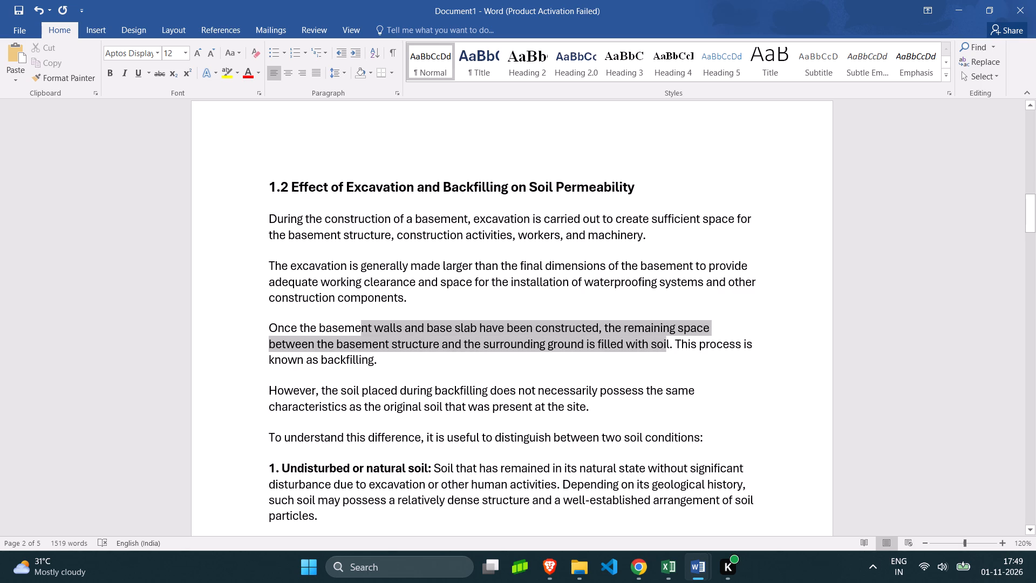
drag(667, 348, 674, 347)
drag(674, 347, 544, 355)
click(422, 371)
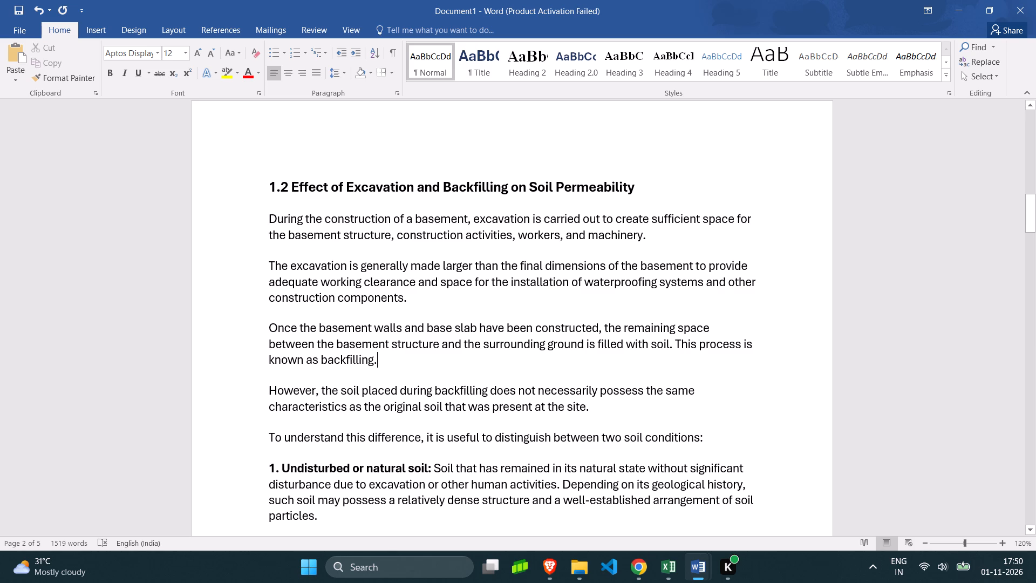
Replace the word "natural" with "Virgin" in the bold label of soil condition 1 in section 1.2.
scroll(305, 364, down, 1)
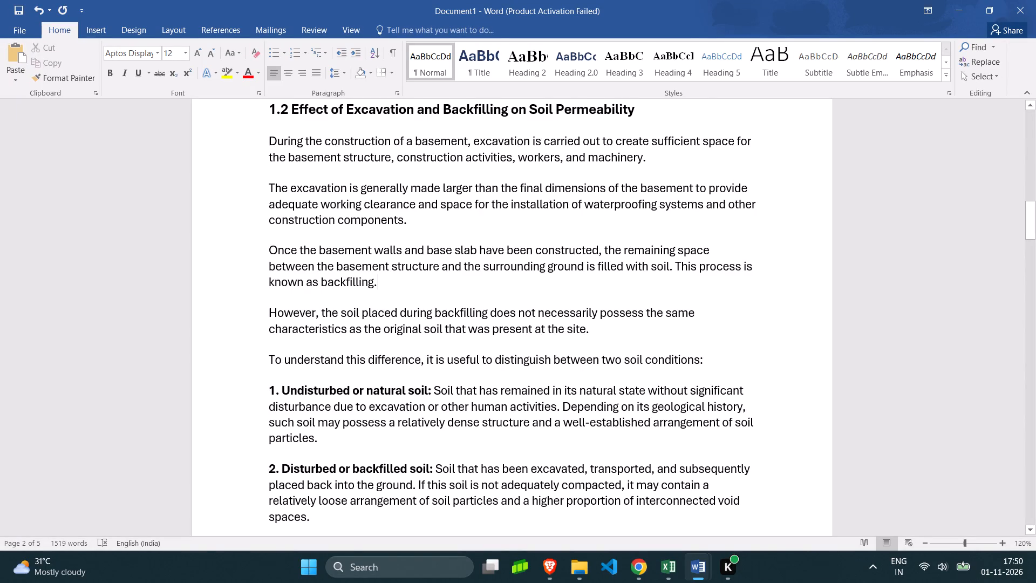
scroll(293, 411, down, 1)
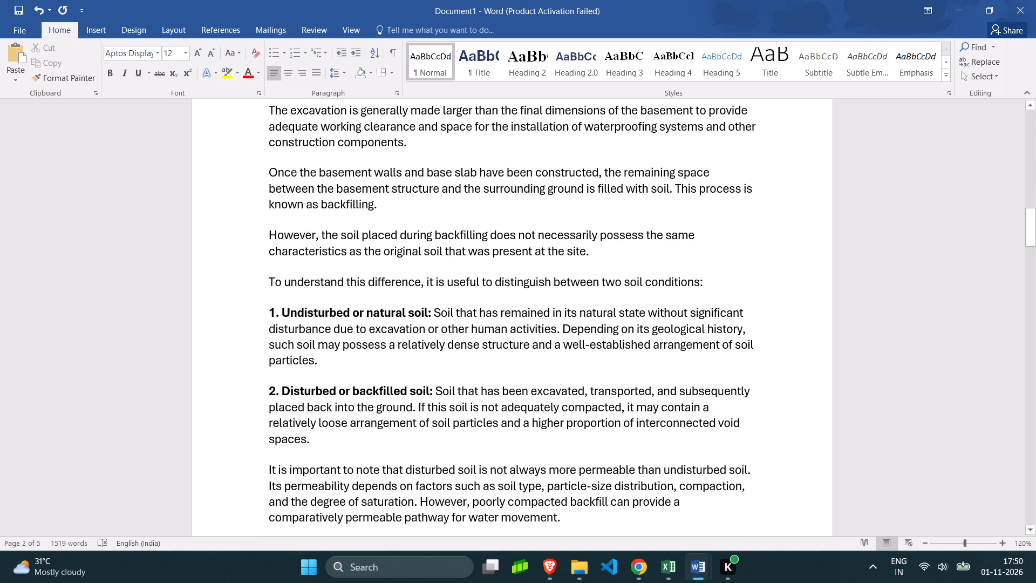
scroll(427, 389, down, 1)
scroll(427, 389, up, 1)
scroll(427, 389, down, 2)
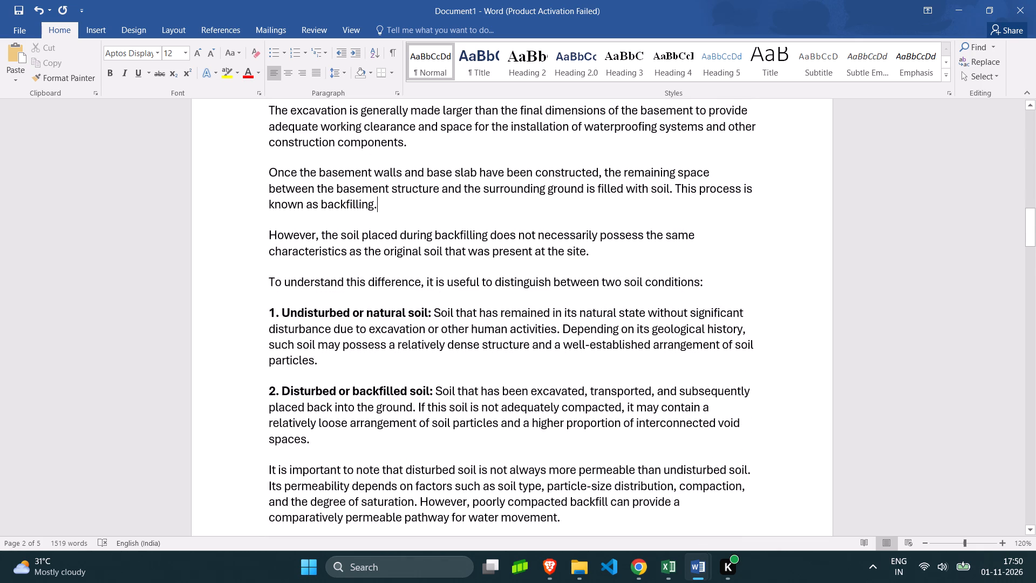
scroll(427, 389, down, 2)
scroll(417, 389, up, 4)
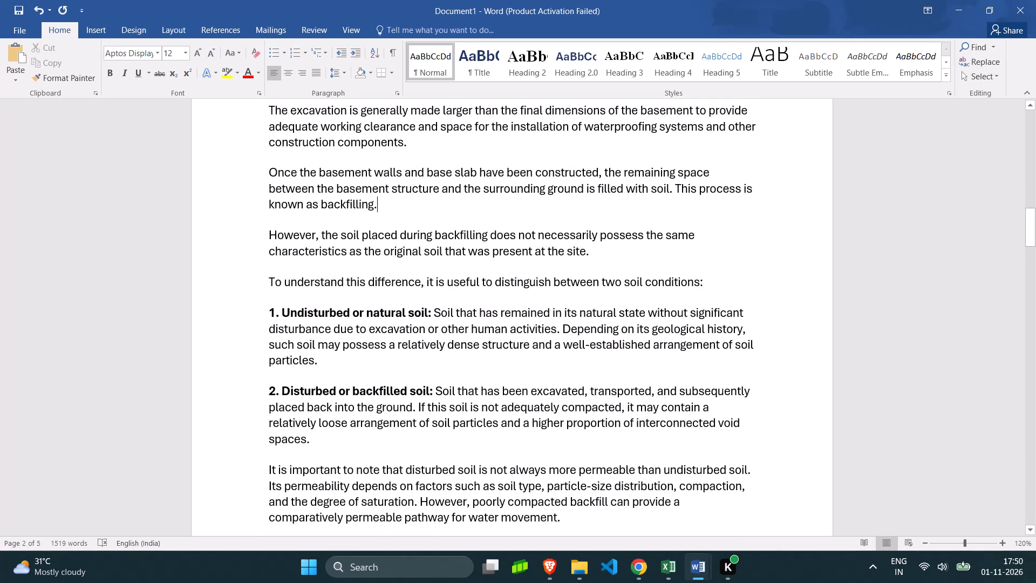
click(430, 315)
key(Left)
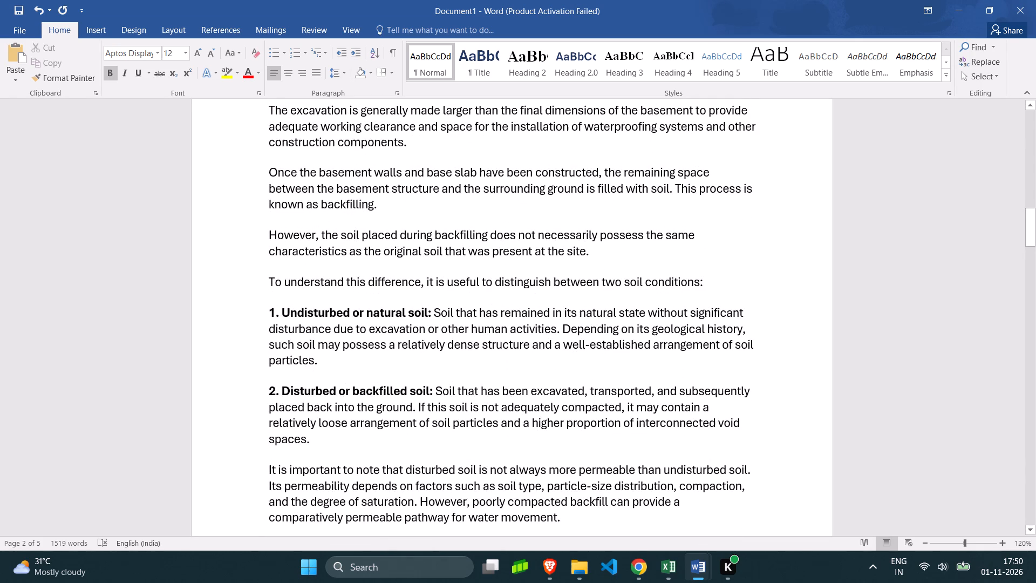
key(Left)
key(Left)
key(Left)
key(Left)
key(Left)
key(BackSpace)
key(BackSpace)
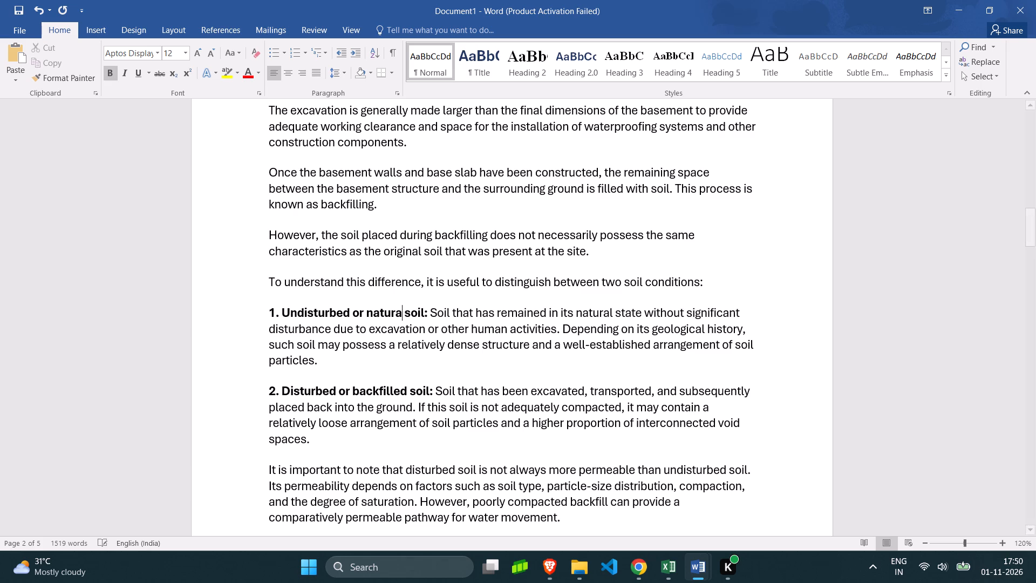
key(BackSpace)
key(BackSpace)
key(BackSpace)
key(BackSpace)
key(BackSpace)
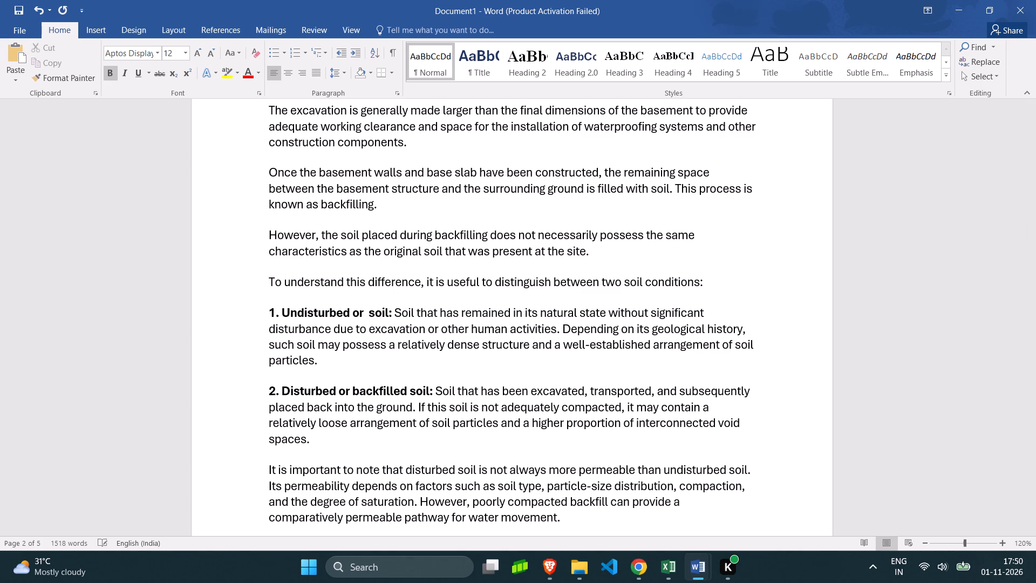
text(Virgin)
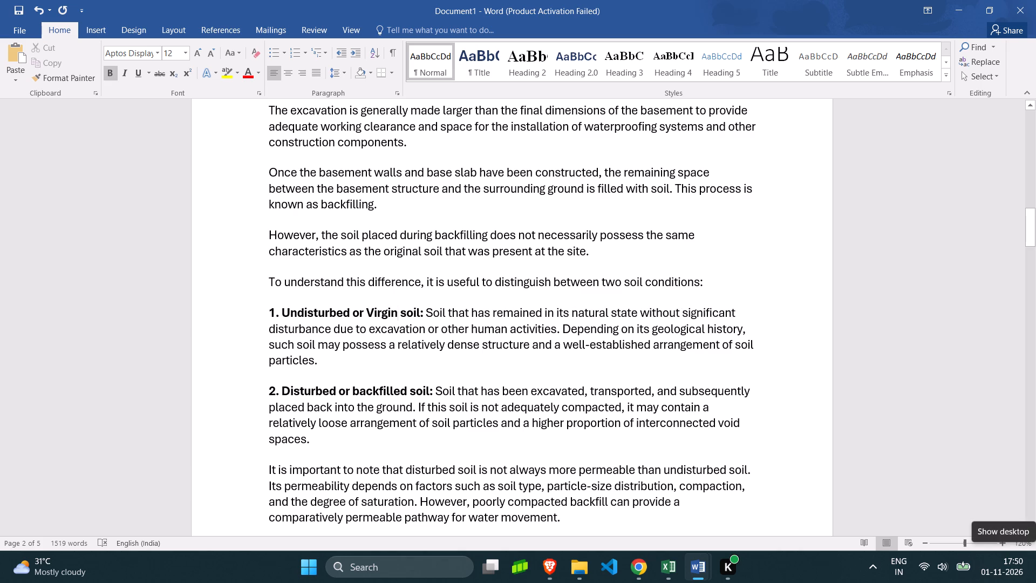
Replace the word "backfilled" with "Active" in the bold label of soil condition 2.
click(407, 392)
key(BackSpace)
key(BackSpace)
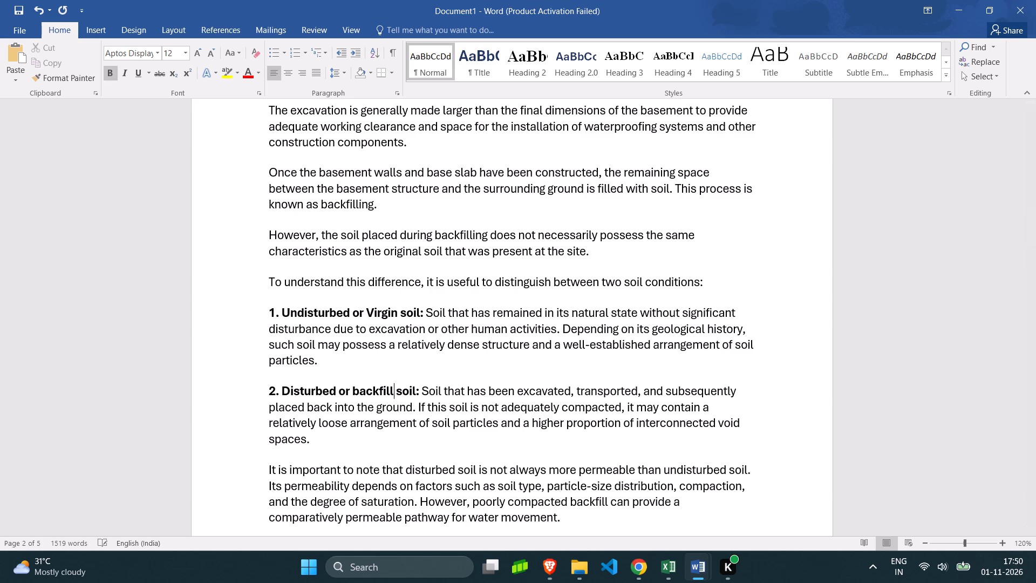
key(BackSpace)
key(BackSpace)
key(BackSpace)
key(BackSpace)
key(BackSpace)
key(BackSpace)
key(BackSpace)
key(BackSpace)
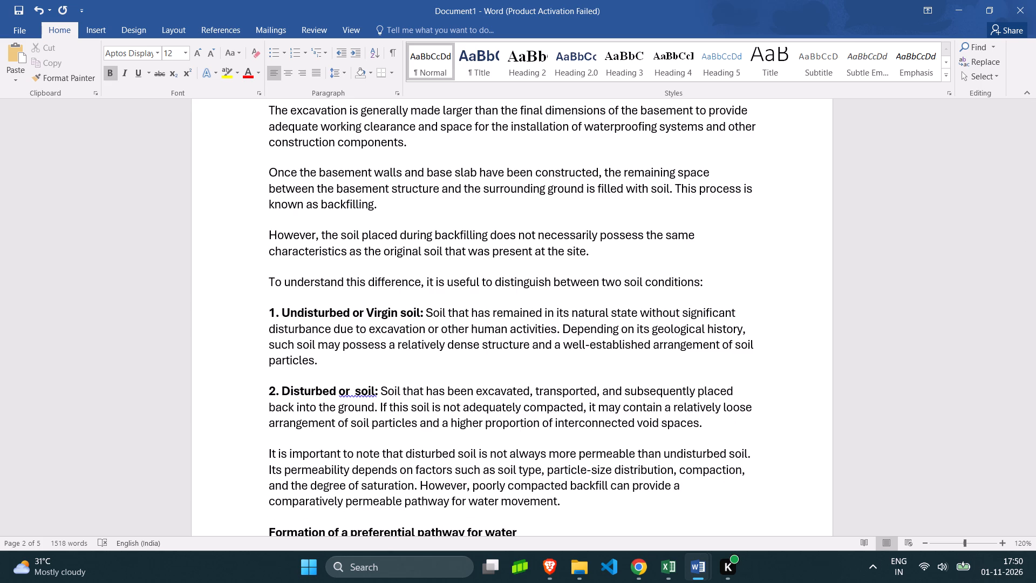
text(Active)
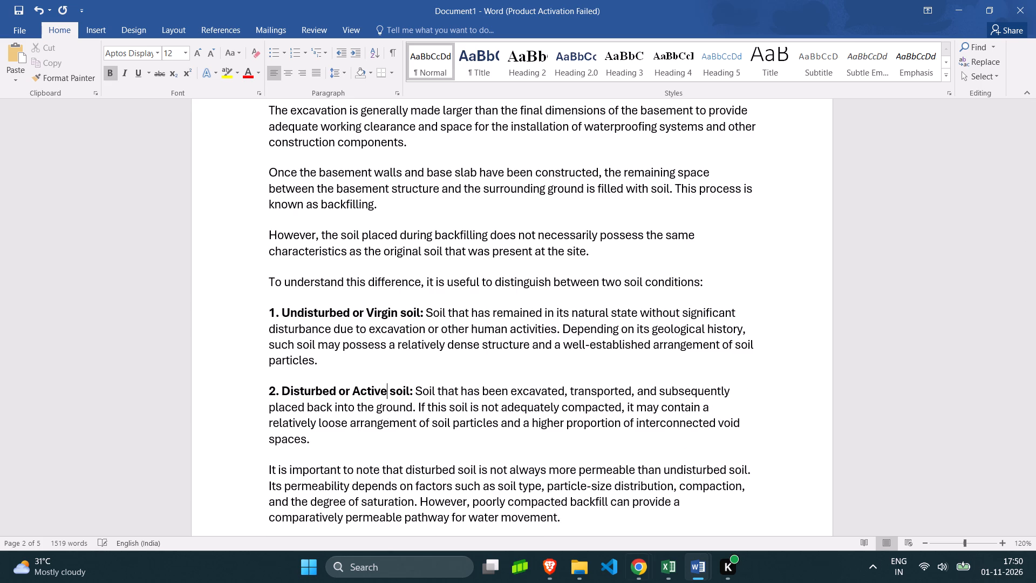
click(487, 401)
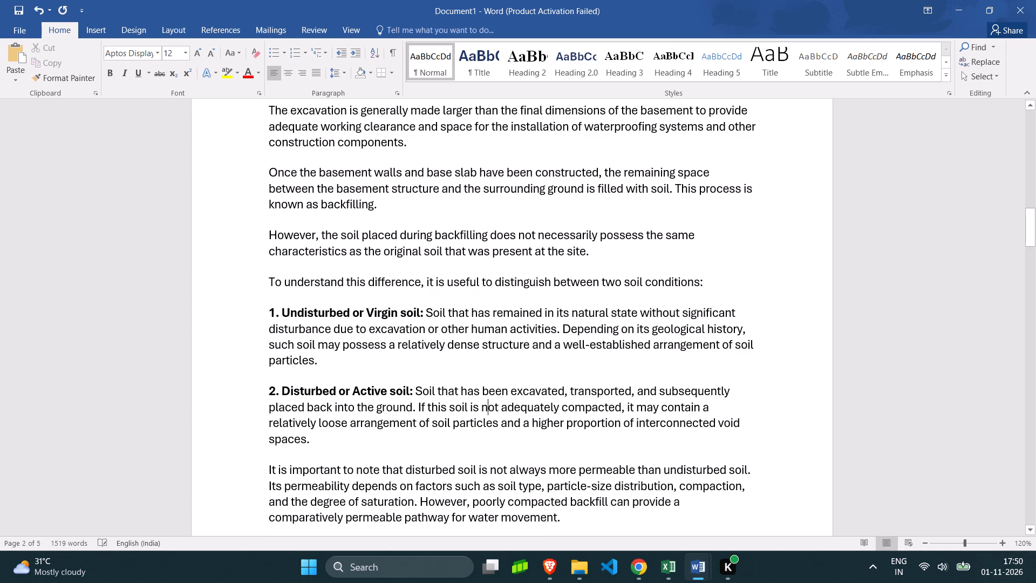
Proofread the soil condition descriptions and the permeability paragraph following them in section 1.2.
drag(426, 311, 486, 318)
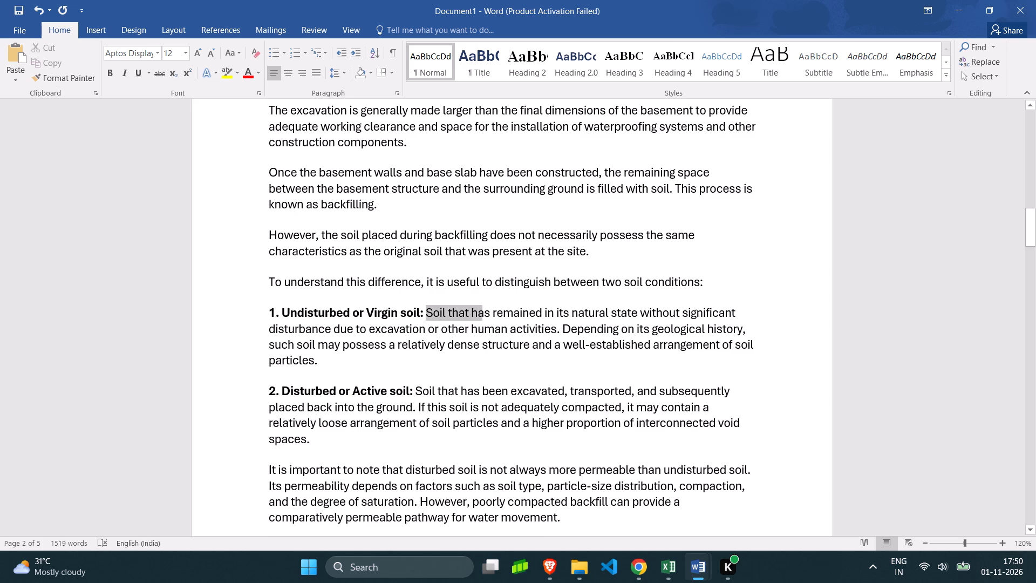
drag(486, 318, 428, 329)
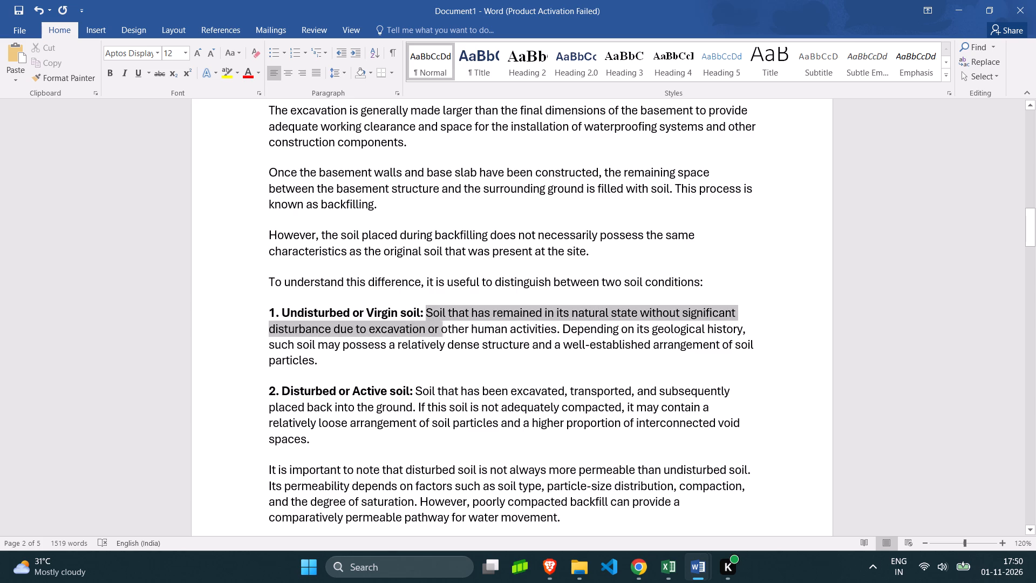
drag(428, 329, 546, 335)
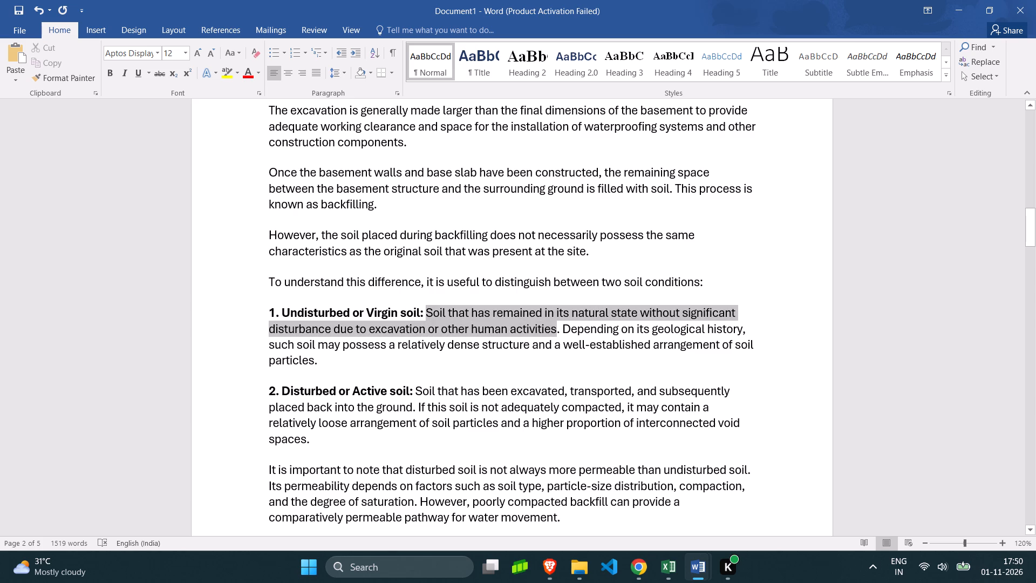
drag(546, 335, 356, 351)
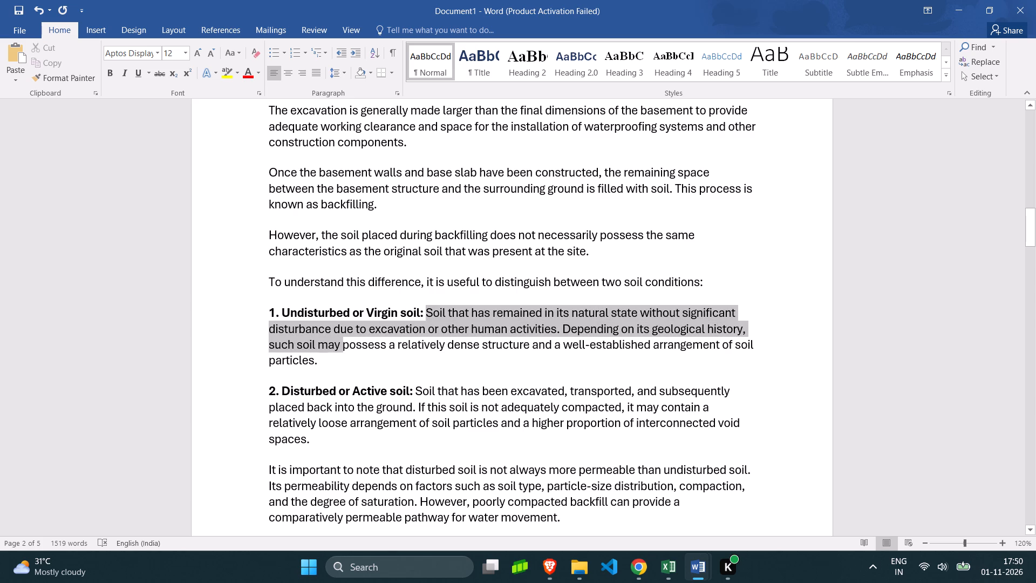
drag(356, 351, 332, 369)
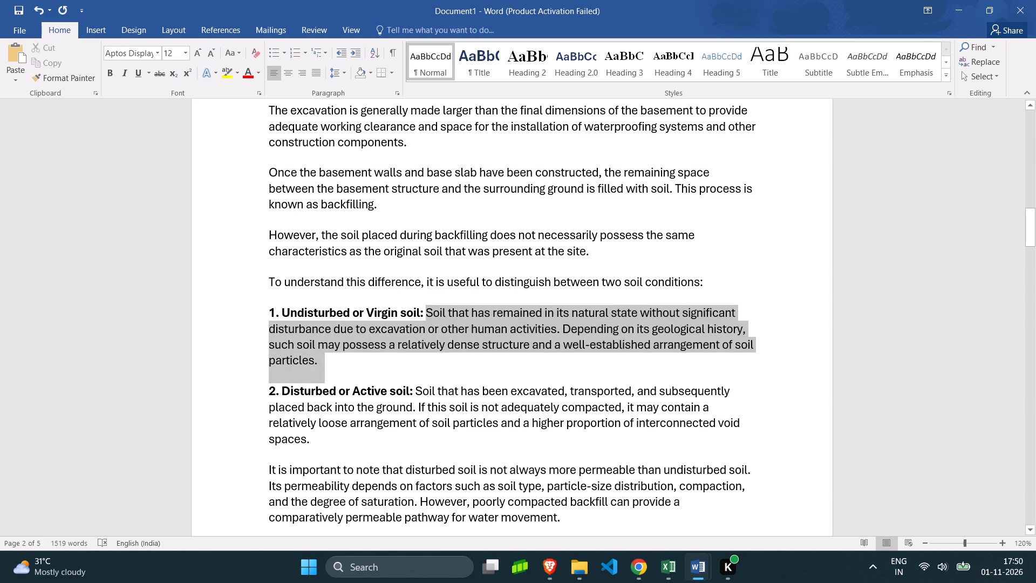
drag(332, 369, 303, 365)
click(325, 364)
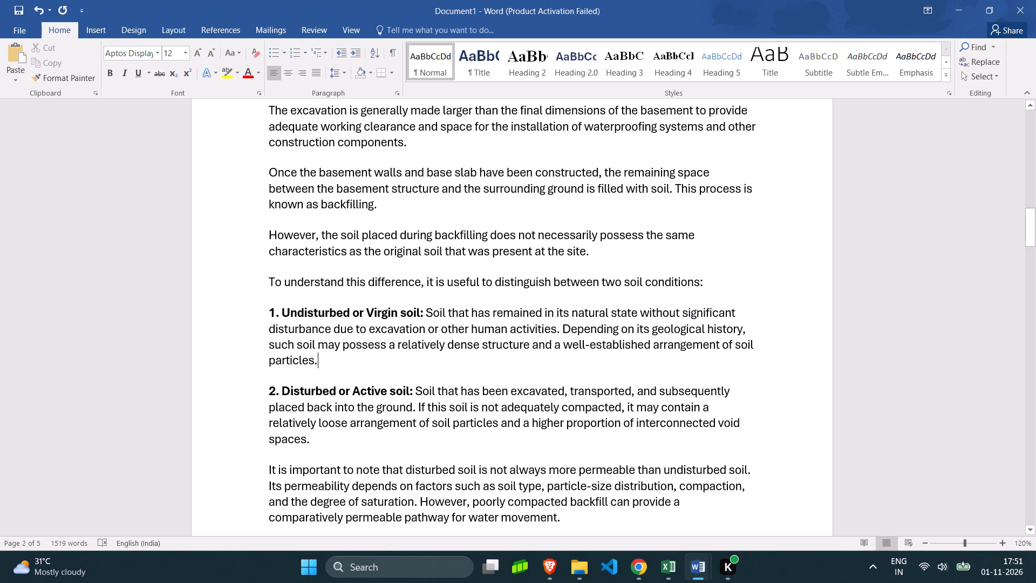
scroll(310, 439, down, 1)
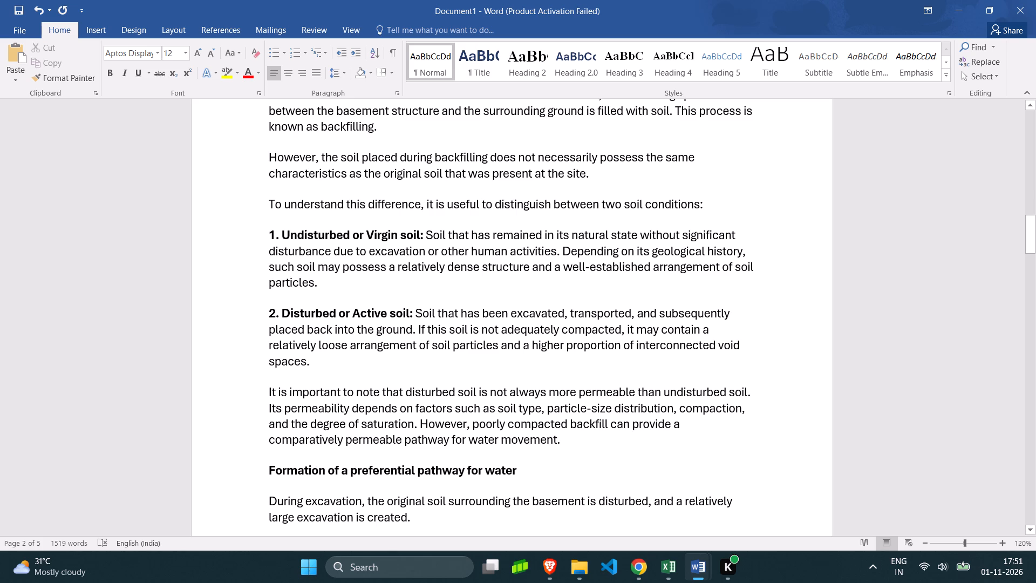
Delete the sentence beginning "However, poorly compacted backfill" from the end of the paragraph on disturbed soil permeability.
click(565, 442)
drag(561, 442, 425, 429)
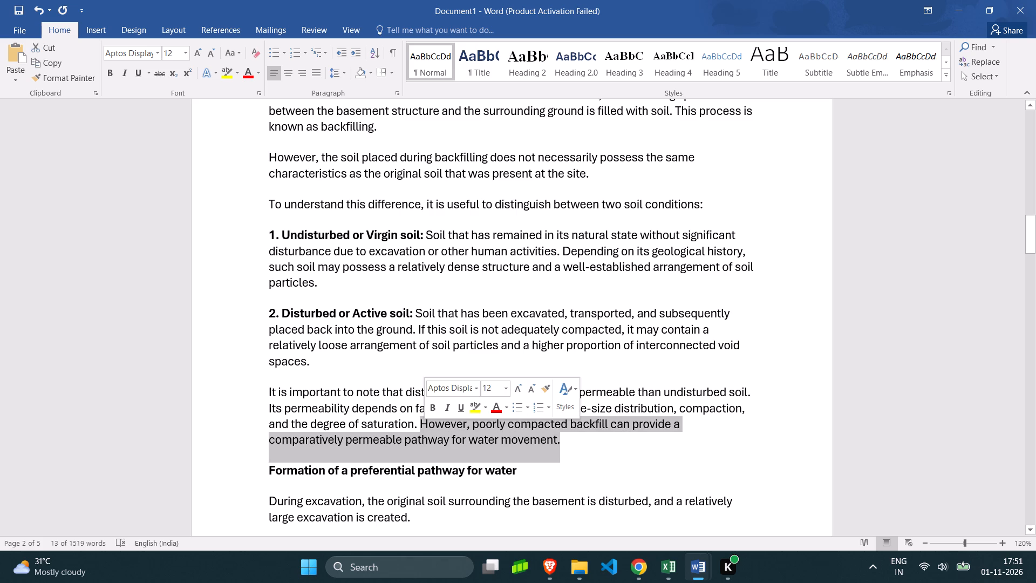
key(BackSpace)
Replace the selected sentence with a new paragraph beginning "But in general it is seen that" above the preferential pathway heading.
key(Return)
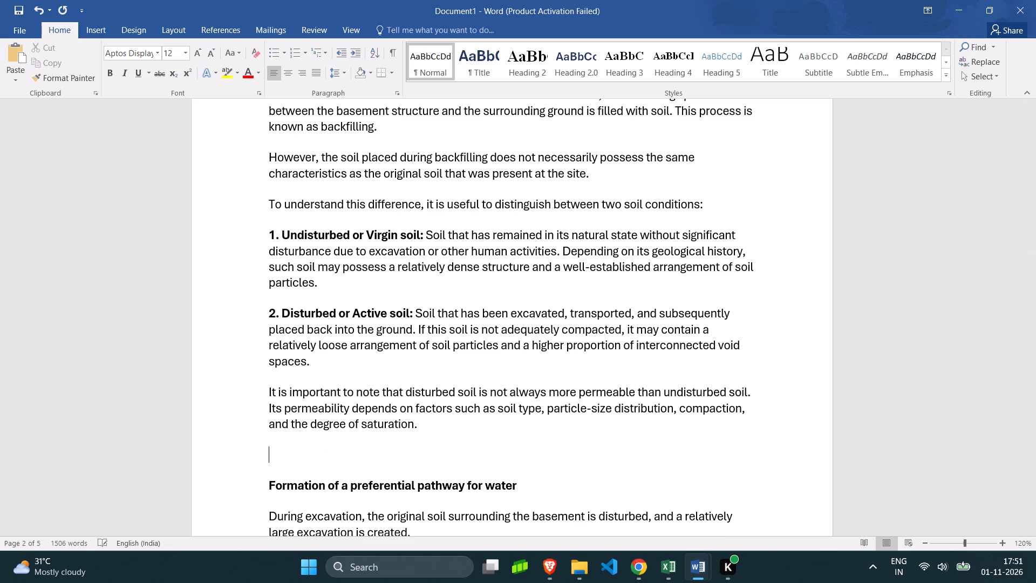
key(b)
key(BackSpace)
text(But in general)
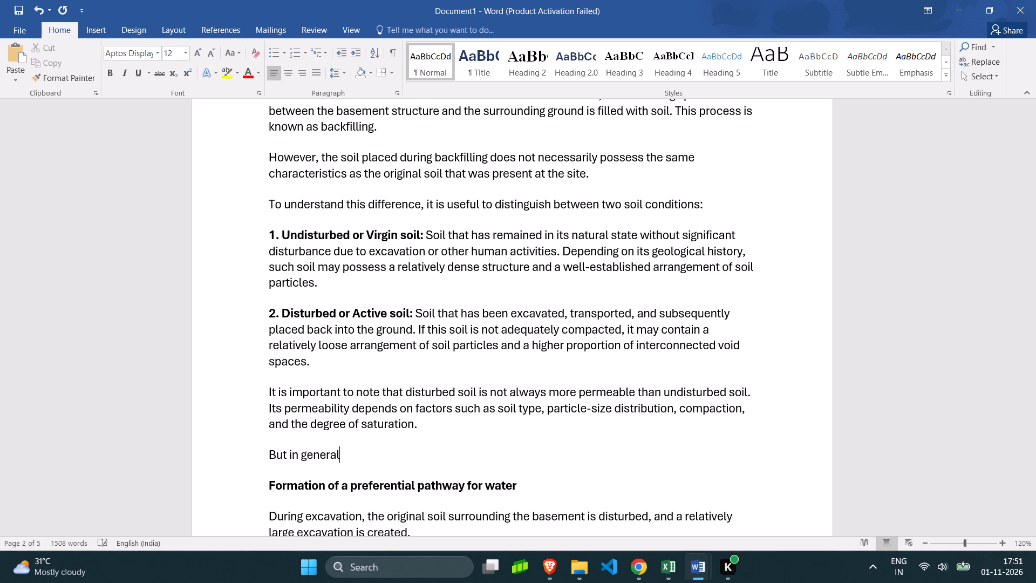
key(space)
text(it is seen tha)
key(space)
key(BackSpace)
text(t)
key(space)
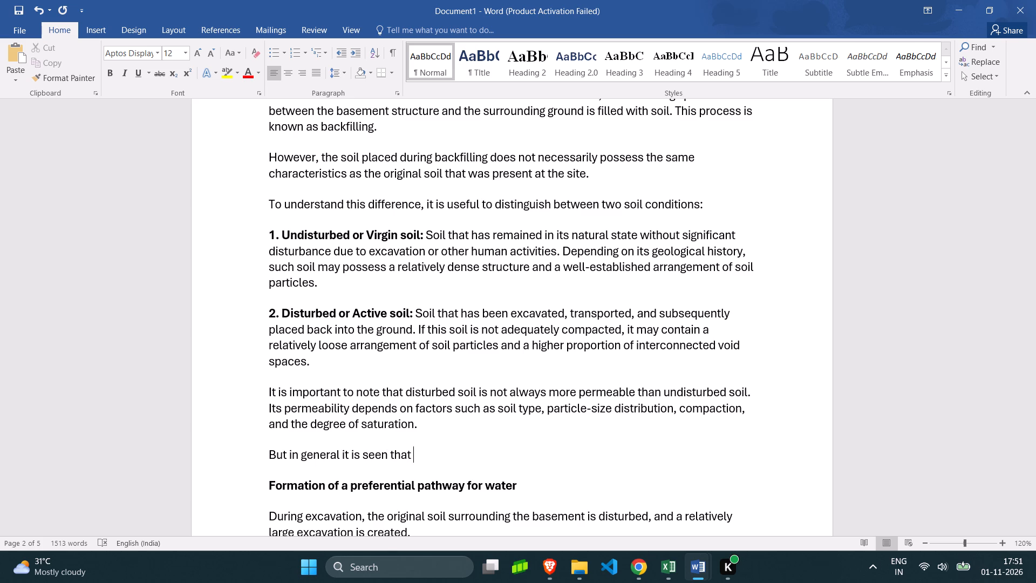
Continue the new paragraph's sentence with "active soil especially".
text(ba)
text(==)
key(BackSpace)
key(BackSpace)
key(BackSpace)
key(BackSpace)
text(active soil eso)
key(BackSpace)
text(pe)
text(sia)
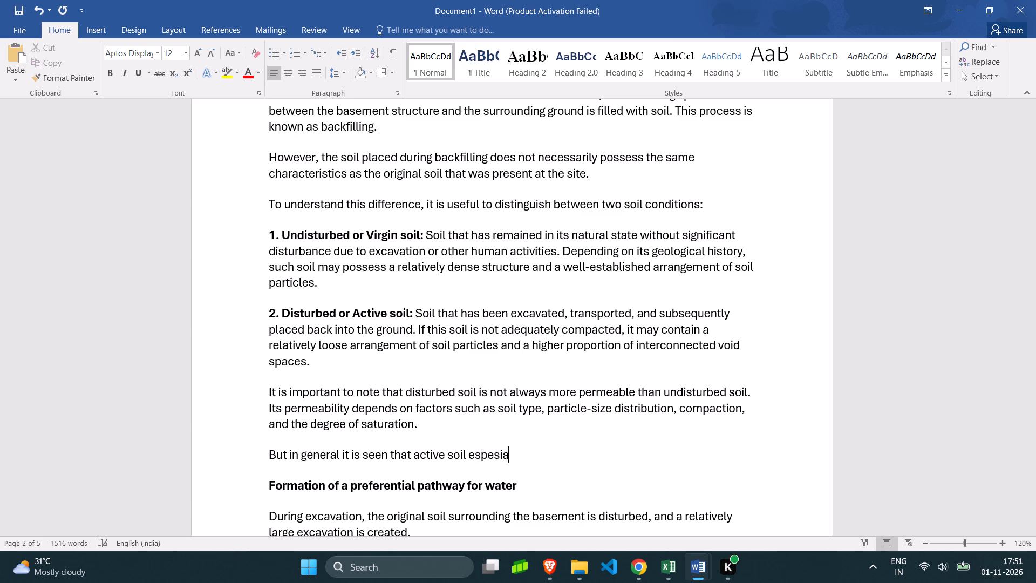
key(BackSpace)
key(BackSpace)
key(BackSpace)
text(cially)
key(space)
Extend the sentence with "the active soil around basement".
key(a)
key(BackSpace)
text(the avtive)
key(space)
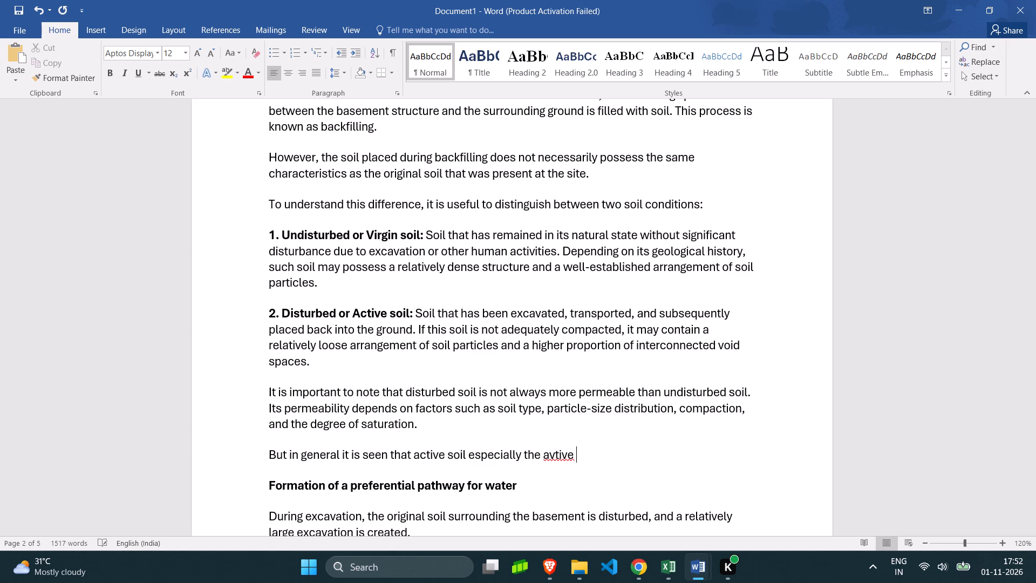
text(soil)
key(space)
text(arit)
key(BackSpace)
text(un)
key(BackSpace)
key(BackSpace)
key(BackSpace)
text(ound)
key(space)
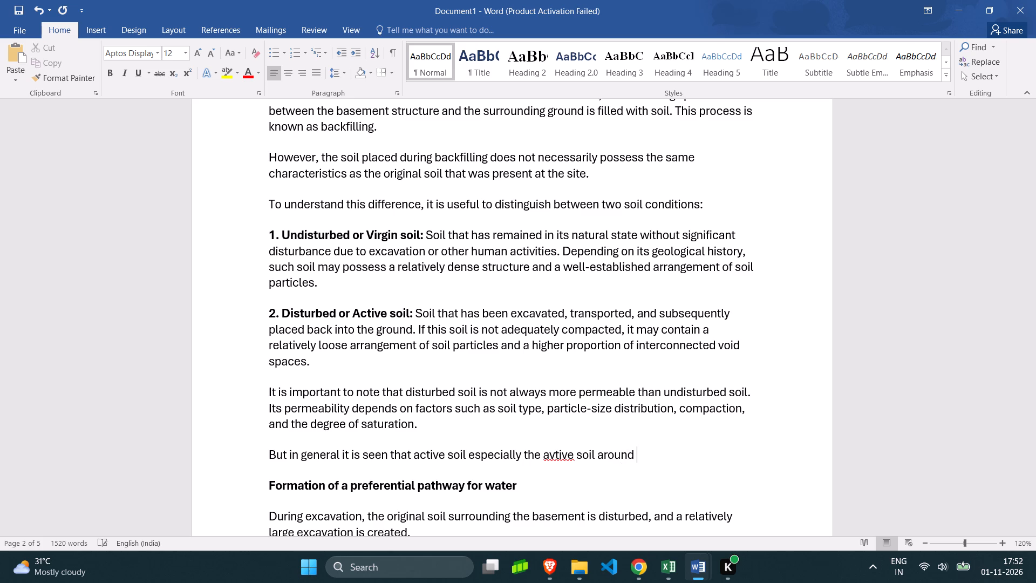
text(basement)
key(space)
Add "has higher permeability" to the sentence about the active soil around the basement.
text(has lower)
key(space)
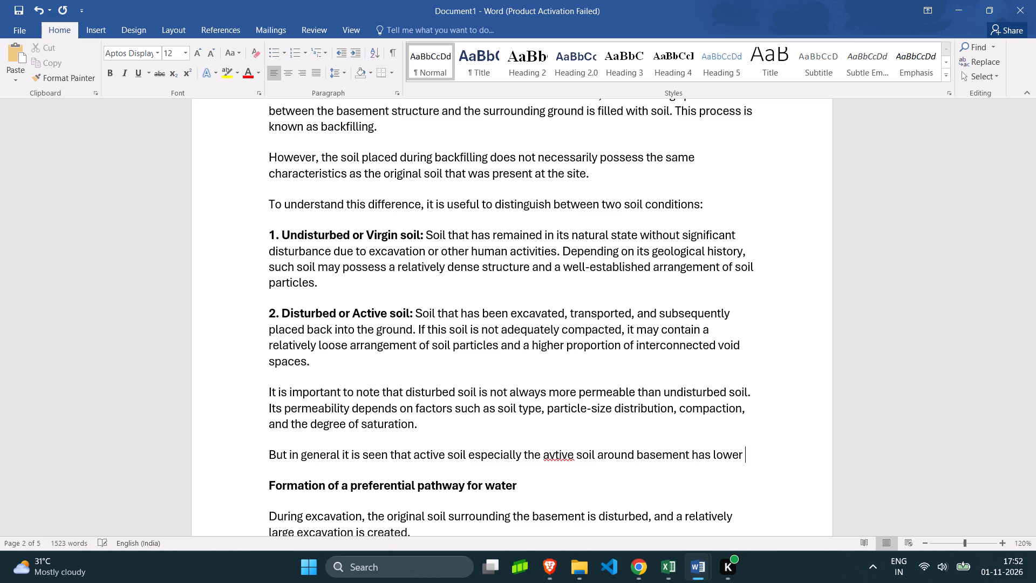
key(BackSpace)
key(BackSpace)
key(BackSpace)
key(BackSpace)
key(BackSpace)
key(BackSpace)
text(ho)
key(BackSpace)
text(igher)
key(space)
text(permiability)
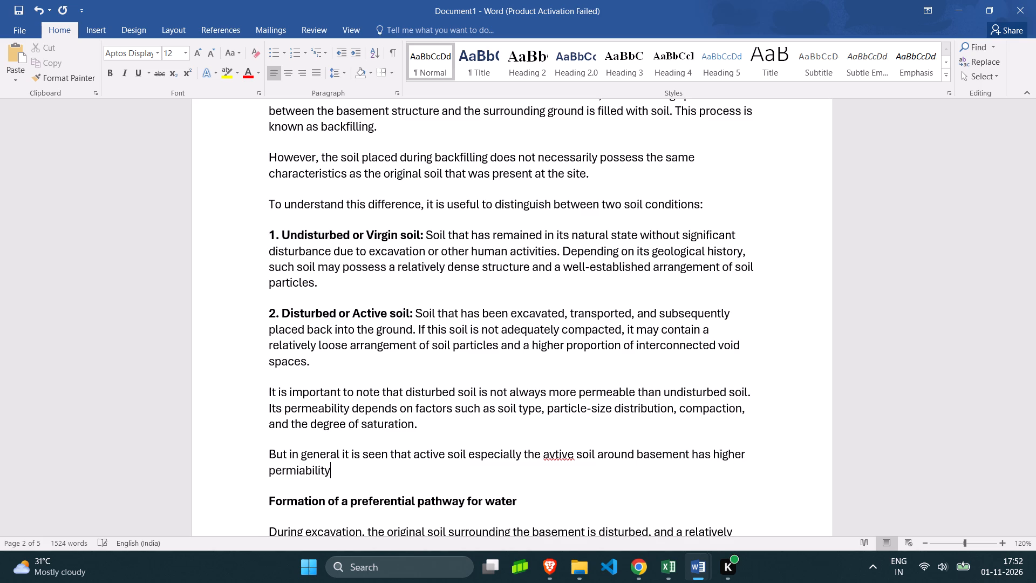
Correct the misspelled "avtive" to "active" and "permiability" to "permeability" in the new sentence using the spelling suggestions.
right_click(561, 453)
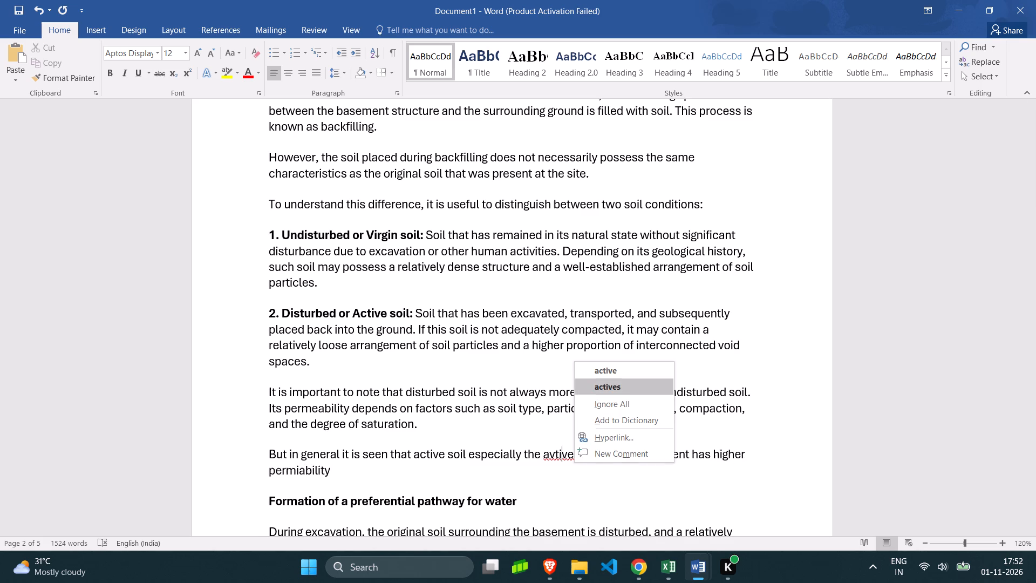
click(608, 371)
right_click(310, 472)
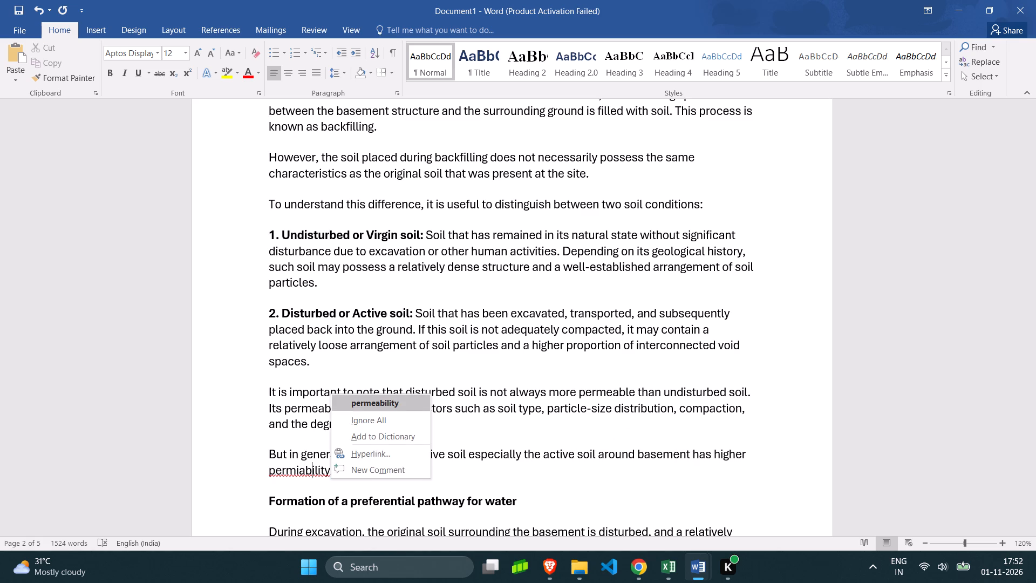
click(366, 402)
Continue the sentence after "permeability" with the words "as it does not".
click(364, 471)
key(space)
text(as ut ==)
key(BackSpace)
key(BackSpace)
key(BackSpace)
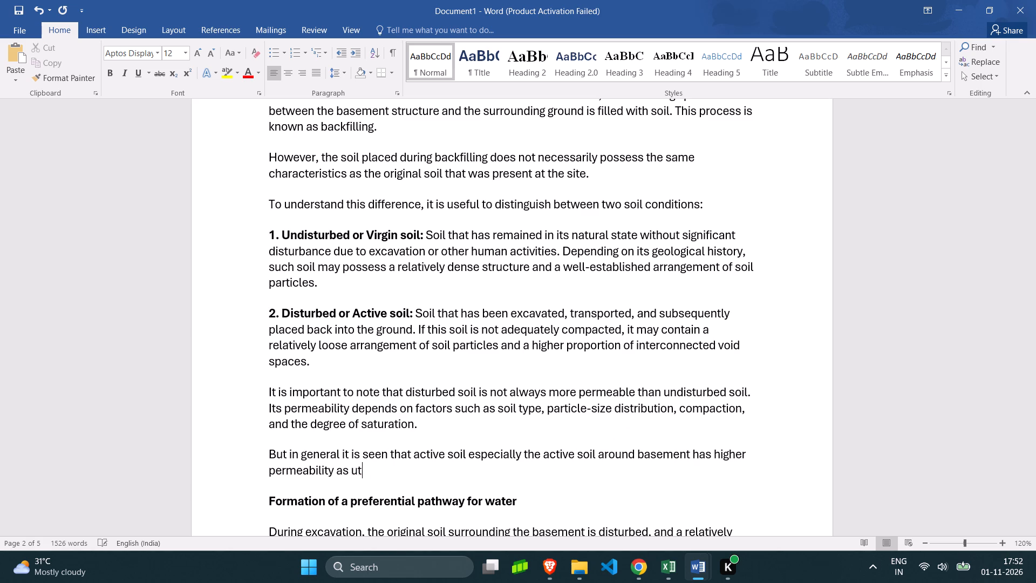
key(BackSpace)
key(BackSpace)
text(it sies n=)
key(BackSpace)
key(BackSpace)
key(BackSpace)
key(BackSpace)
key(BackSpace)
key(BackSpace)
key(BackSpace)
key(d)
text(oes not)
key(space)
Complete the sentence with "get as compacted as other soils.".
text(get the)
key(space)
key(BackSpace)
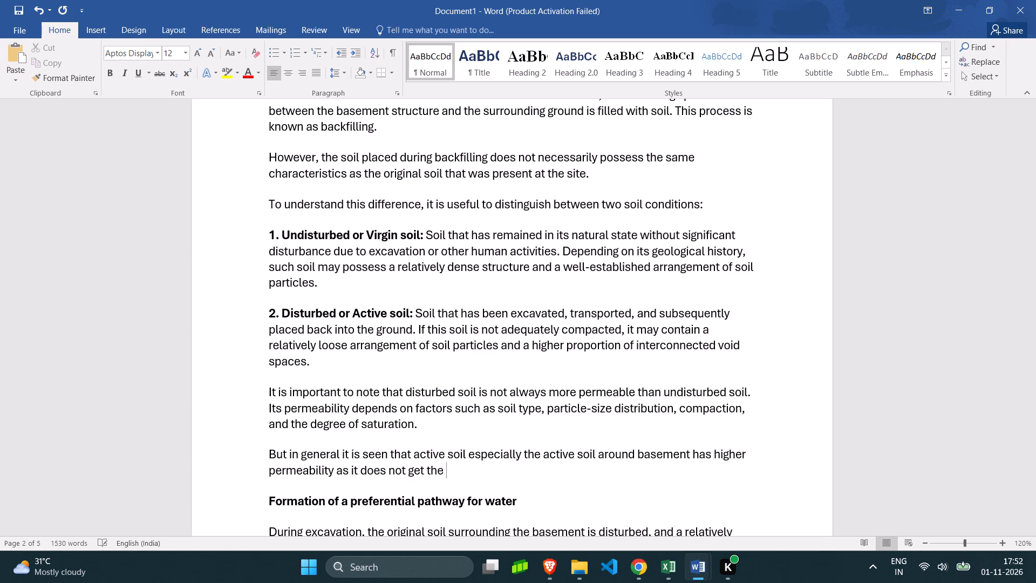
key(BackSpace)
key(BackSpace)
key(BackSpace)
text(as compa)
text(cted as)
key(space)
text(other soils)
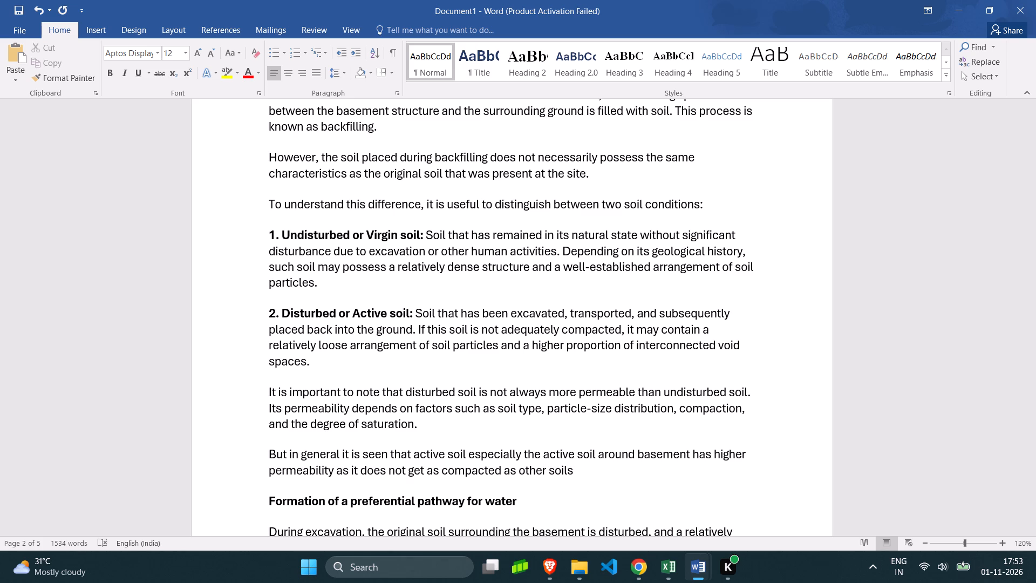
key(period)
Replace the full stop after "other soils" with ", the reason behind this is" to continue the sentence.
key(BackSpace)
text(, the res)
key(BackSpace)
text(ason be)
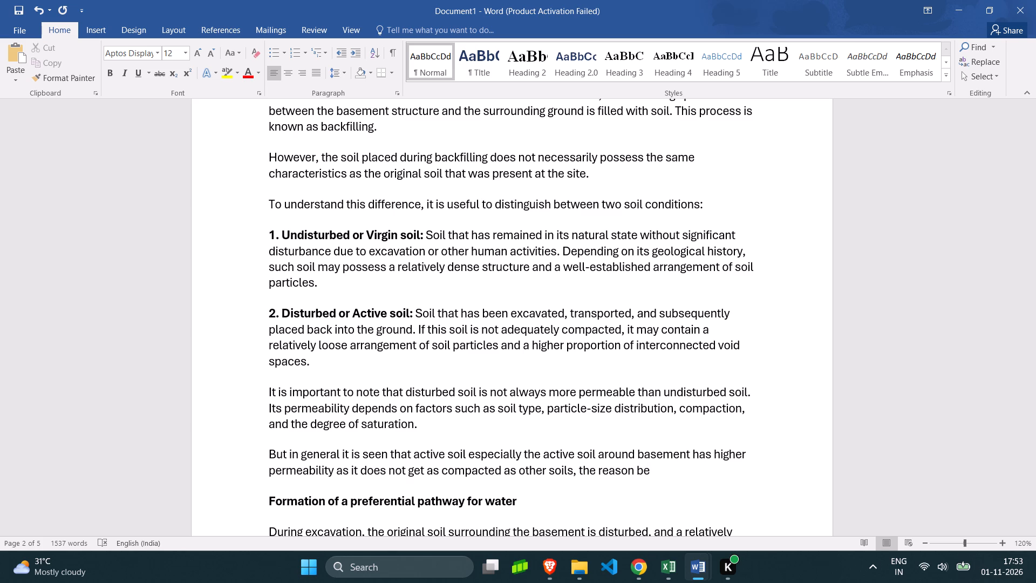
text(hi)
text(nd)
key(space)
text(this is)
key(space)
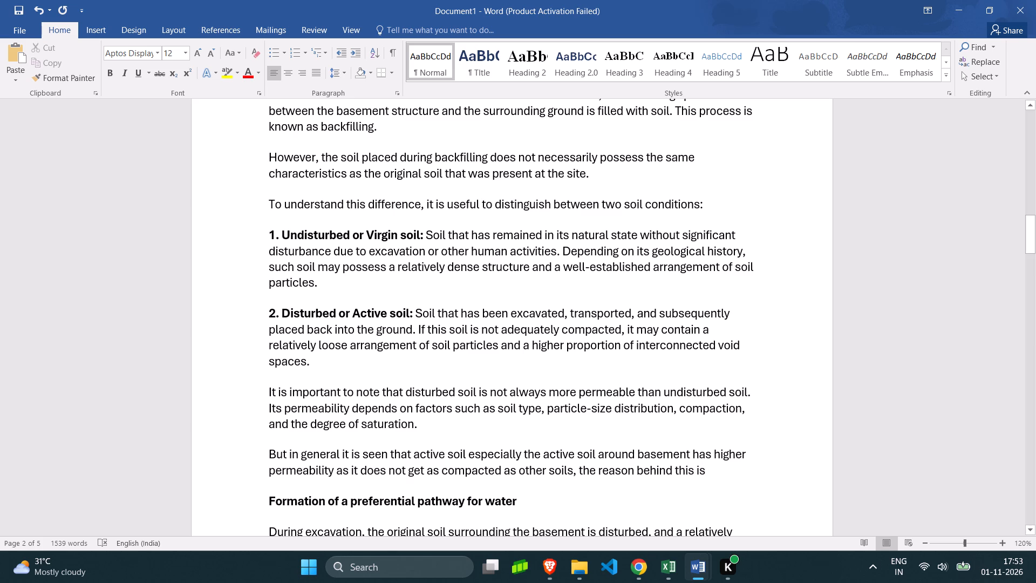
text(as)
key(space)
key(BackSpace)
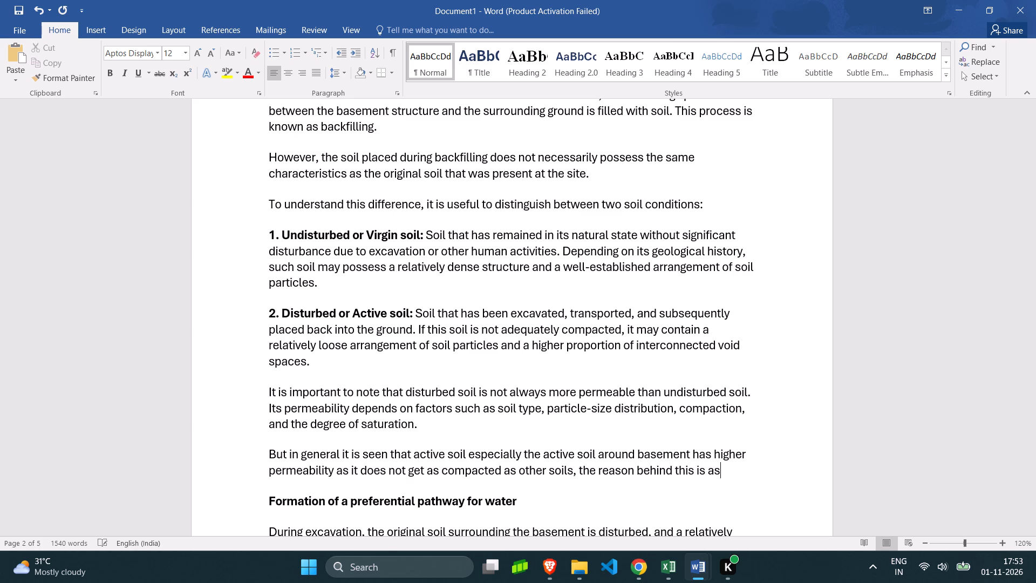
key(BackSpace)
key(BackSpace)
Continue the sentence with "if we were to use heavier compaction methods".
text(if we w)
text(ere)
key(space)
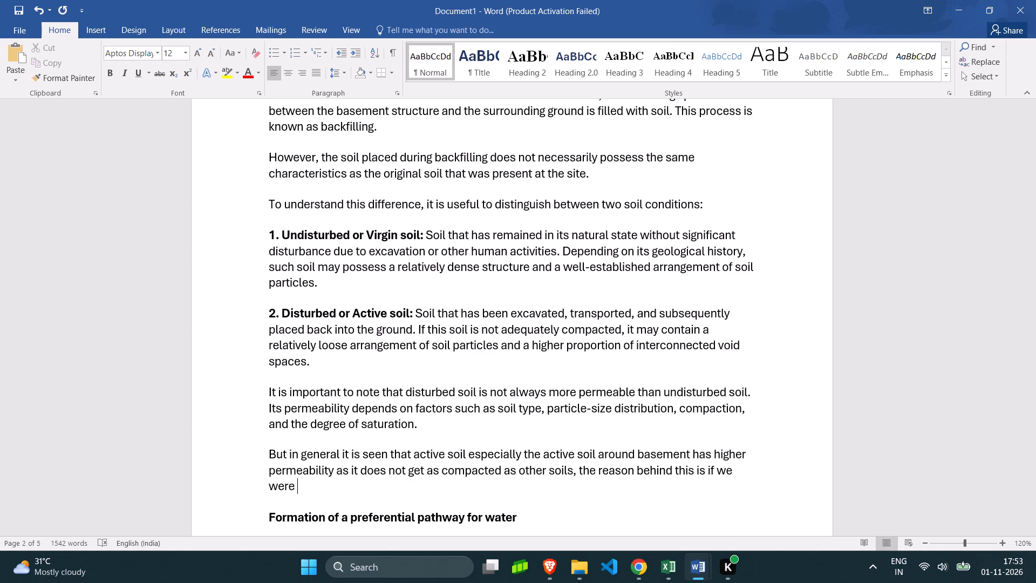
text(to)
key(space)
text(use)
key(space)
text(heavier)
key(space)
text(compaction)
key(space)
text(methods)
key(space)
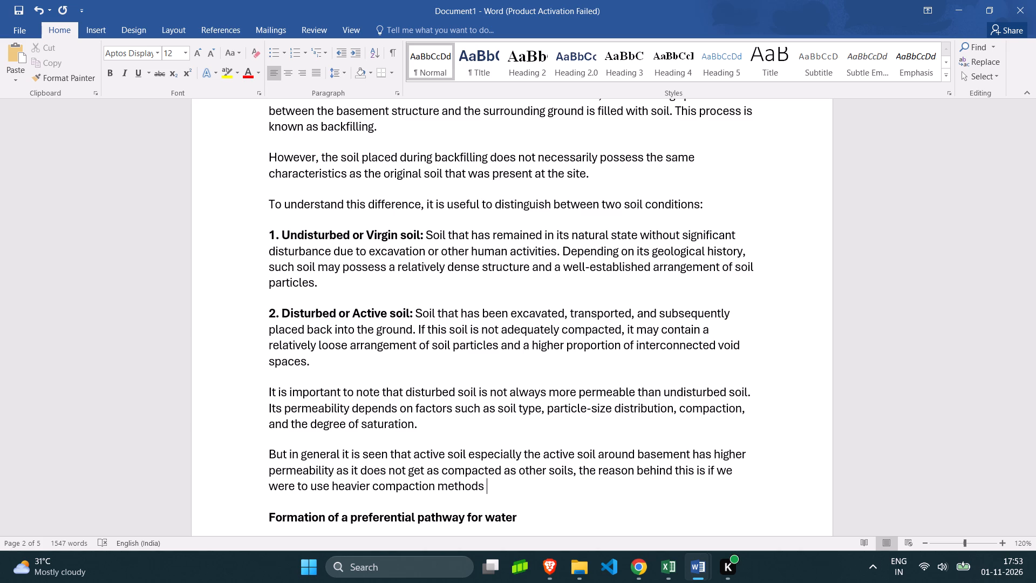
Continue the sentence after "methods" with "to decrease the".
text(to)
key(space)
text(decras)
key(BackSpace)
key(a)
key(BackSpace)
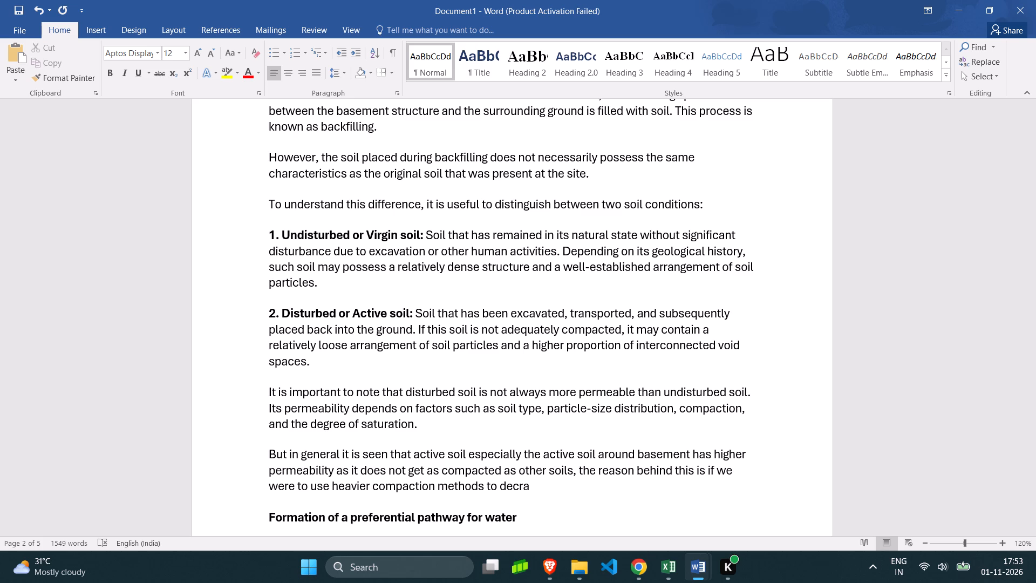
text(se the)
key(space)
Correct the misspelled "decrase" to "decrease" and return to the end of the sentence.
key(Left)
key(Left)
key(Left)
key(Left)
key(Left)
key(Left)
key(Left)
key(Left)
key(e)
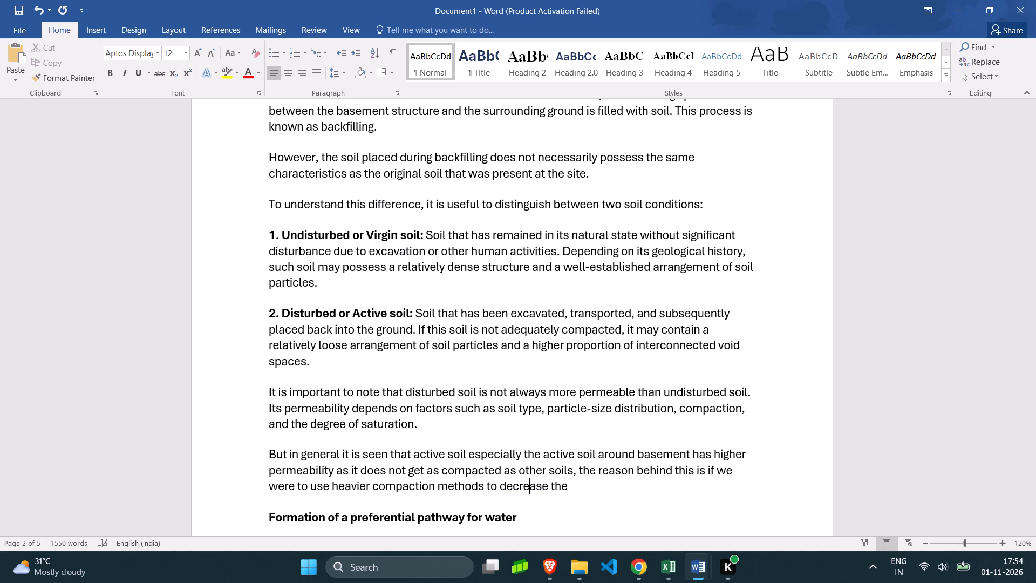
key(Right)
key(Right)
key(Right)
key(Right)
key(Right)
key(Right)
key(Right)
key(Right)
Continue the sentence after "decrease the" with "porosity of the soil".
text(poro)
text(sity i)
key(BackSpace)
text(of the soil)
key(space)
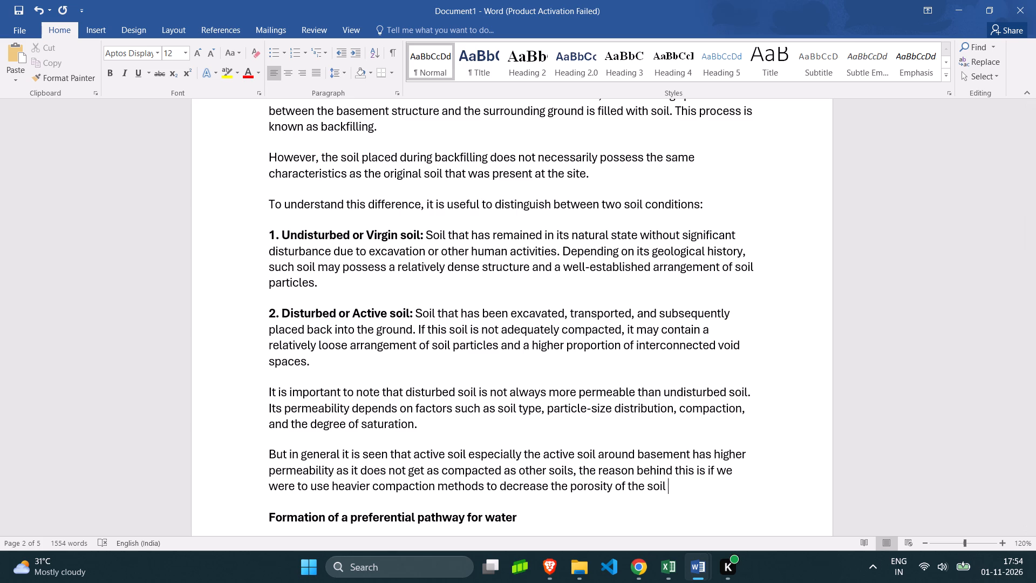
Continue the sentence after "soil" with "all that surcharge weight".
text(all t)
key(h)
text(T)
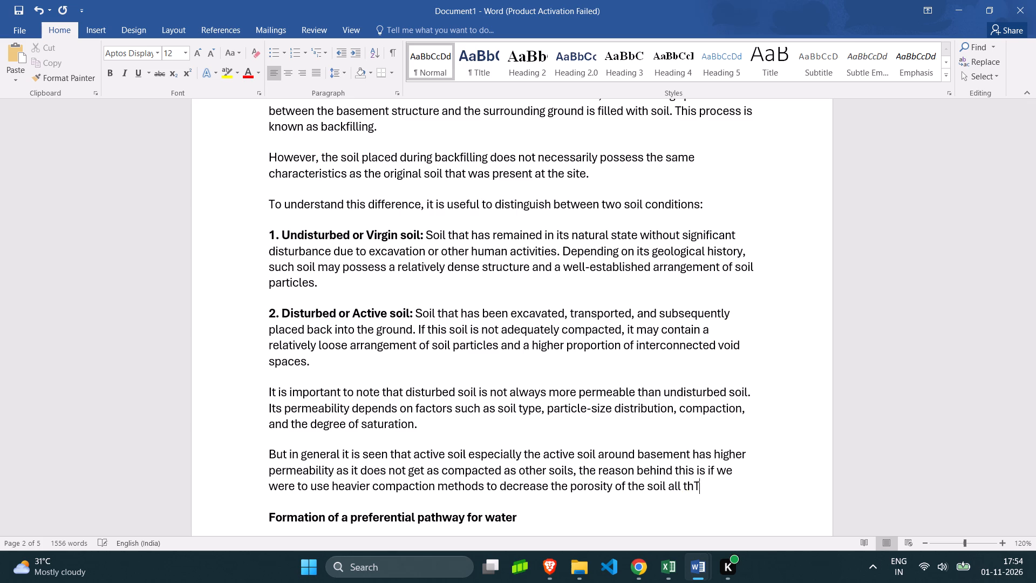
key(space)
key(BackSpace)
key(BackSpace)
key(shift+t)
key(BackSpace)
key(BackSpace)
key(a)
key(BackSpace)
text(hat)
key(space)
text(surcharge)
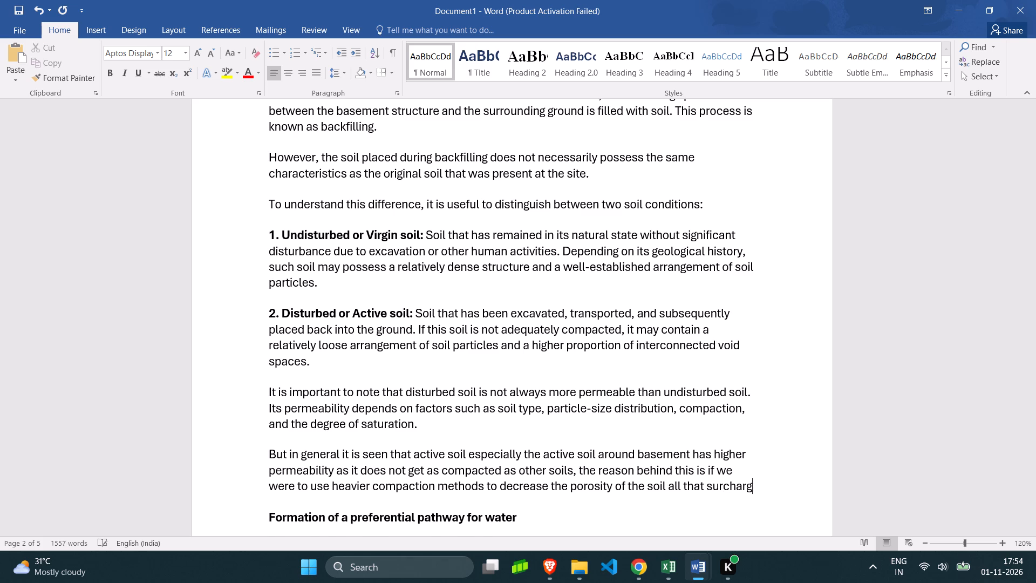
key(space)
key(w)
text(eight)
key(space)
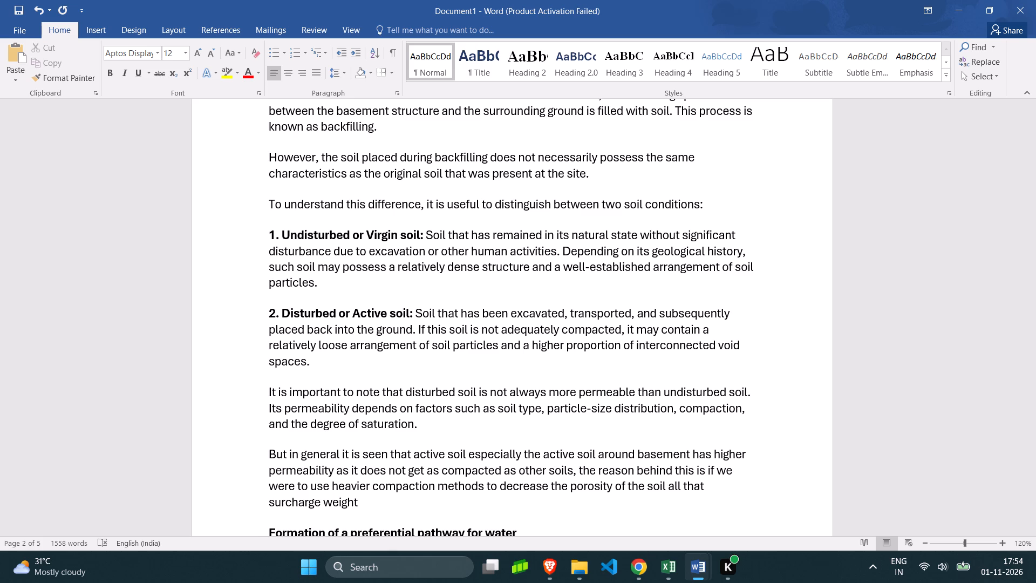
Continue the sentence with "would have to be accommodated by our basements retaining walls".
text(would have to be accomo)
text(dated)
key(space)
text(by)
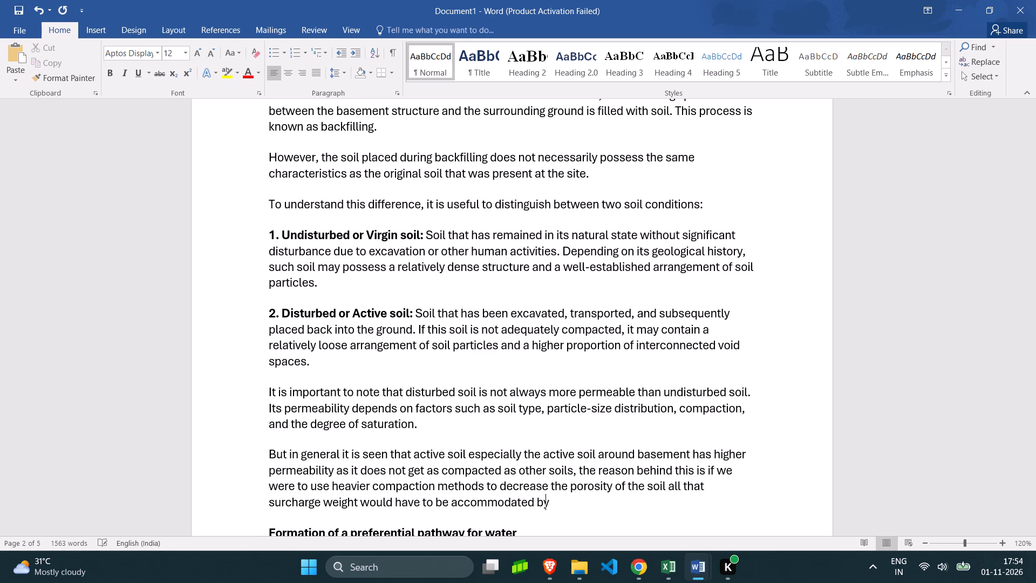
key(space)
text(out)
key(BackSpace)
text(r basements)
key(space)
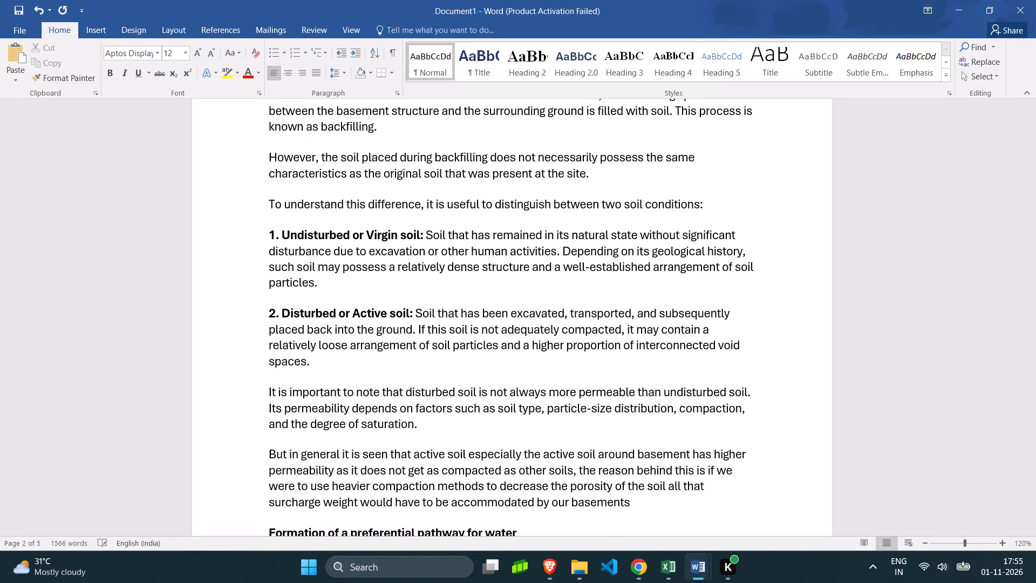
text(retaining walls)
key(space)
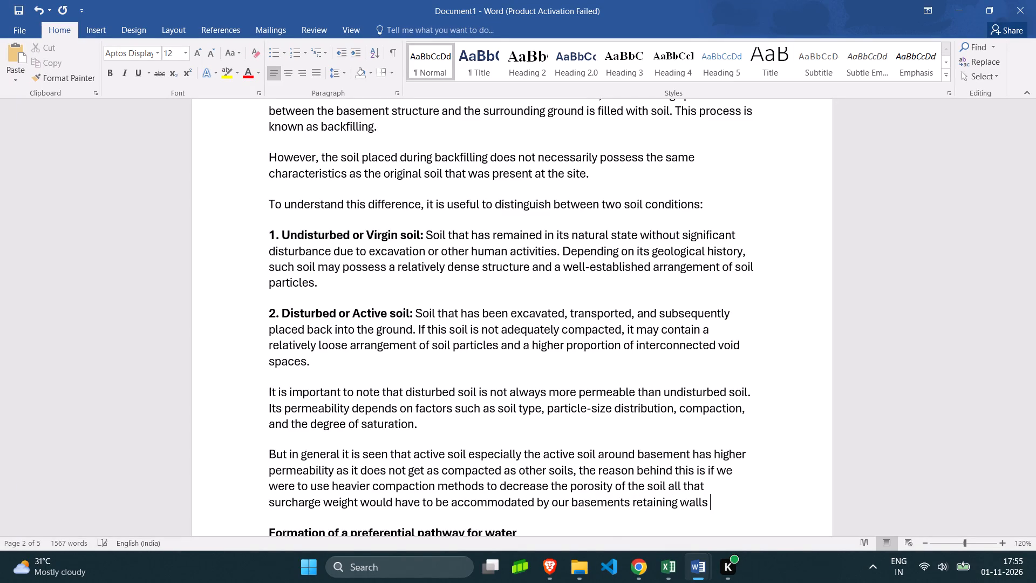
Continue the sentence with "which will then further or hasten the degradation of the basement".
text(which will)
key(space)
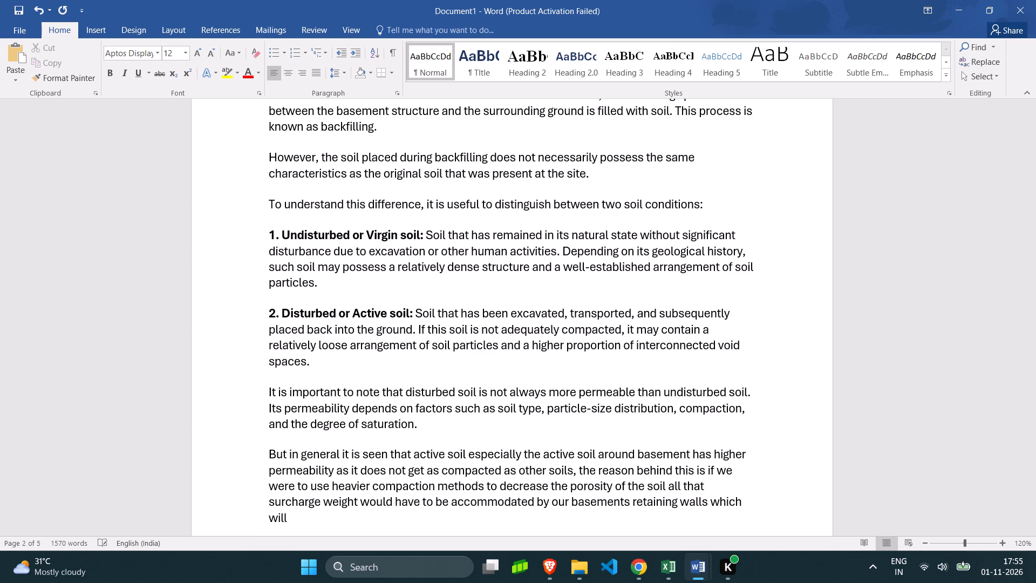
text(that)
key(space)
key(BackSpace)
key(BackSpace)
key(BackSpace)
text(en)
key(space)
text(further)
key(space)
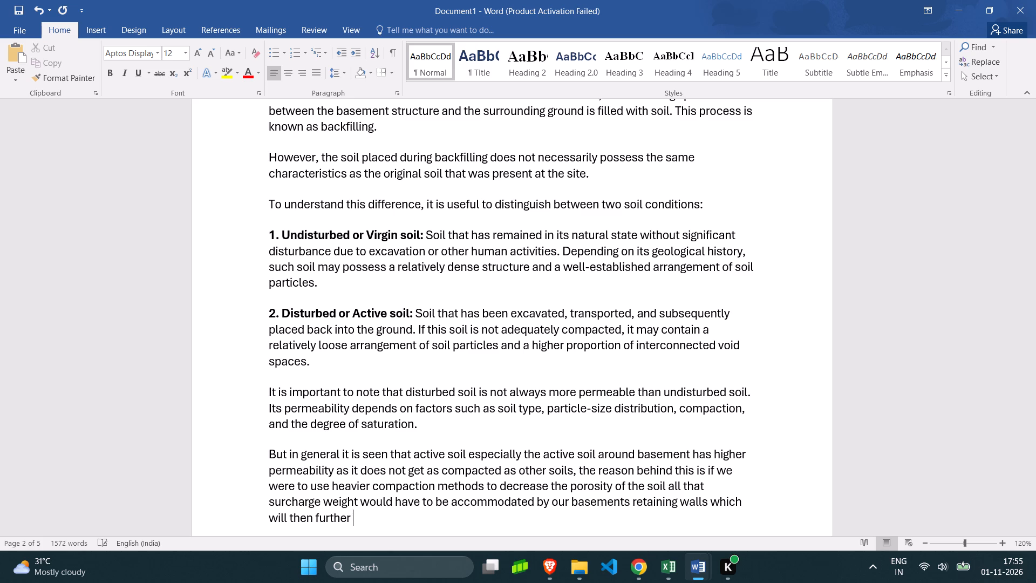
text(or hasten the)
key(space)
text(degra)
text(dation of the)
key(space)
text(basement)
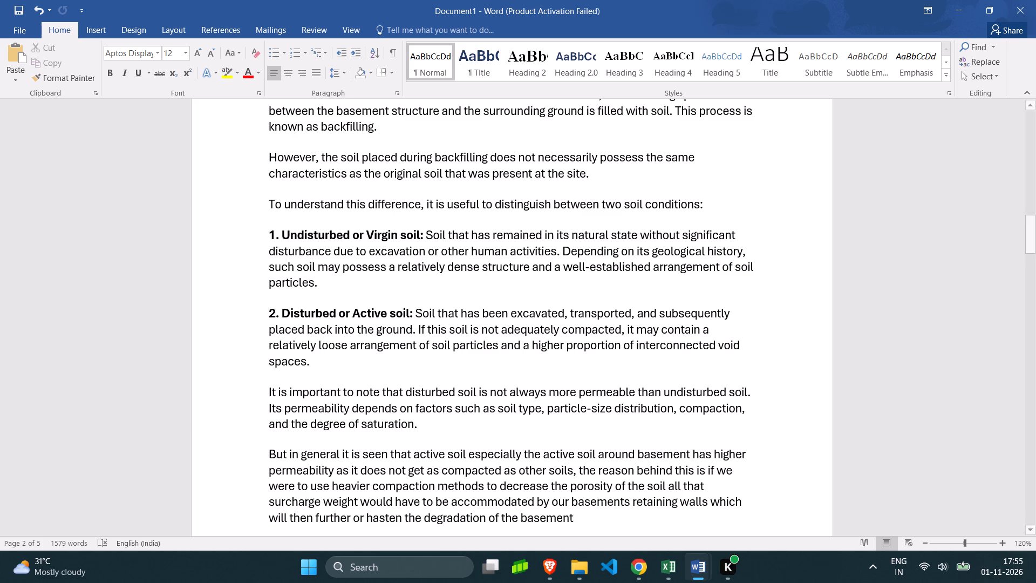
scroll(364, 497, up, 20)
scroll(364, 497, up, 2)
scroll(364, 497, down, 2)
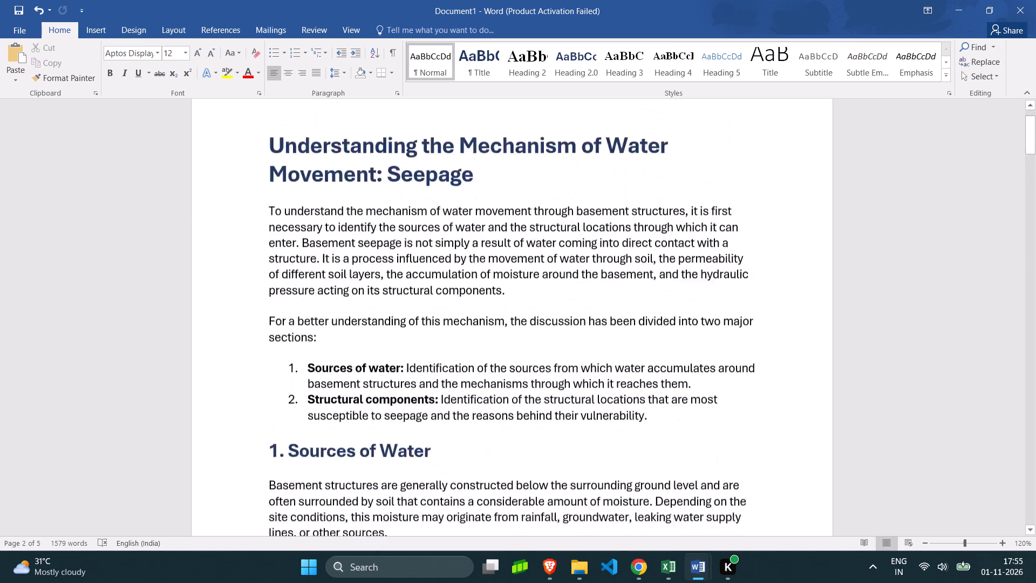
Apply the 1 Title style to the heading "1.2 Effect of Excavation and Backfilling on Soil Permeability" and reduce its size to 14.
scroll(364, 497, down, 10)
scroll(364, 497, up, 1)
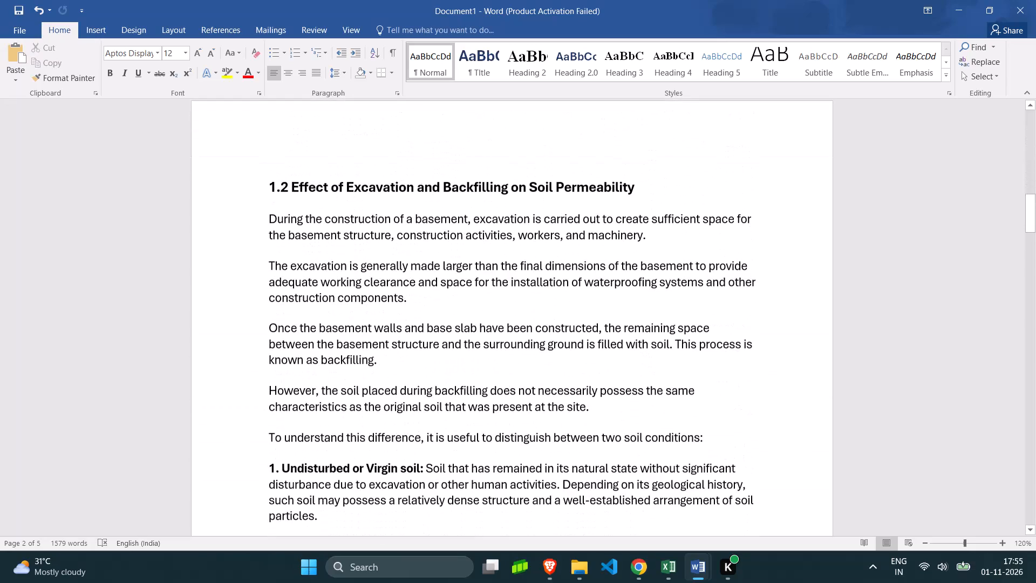
scroll(364, 497, up, 1)
click(218, 351)
click(492, 48)
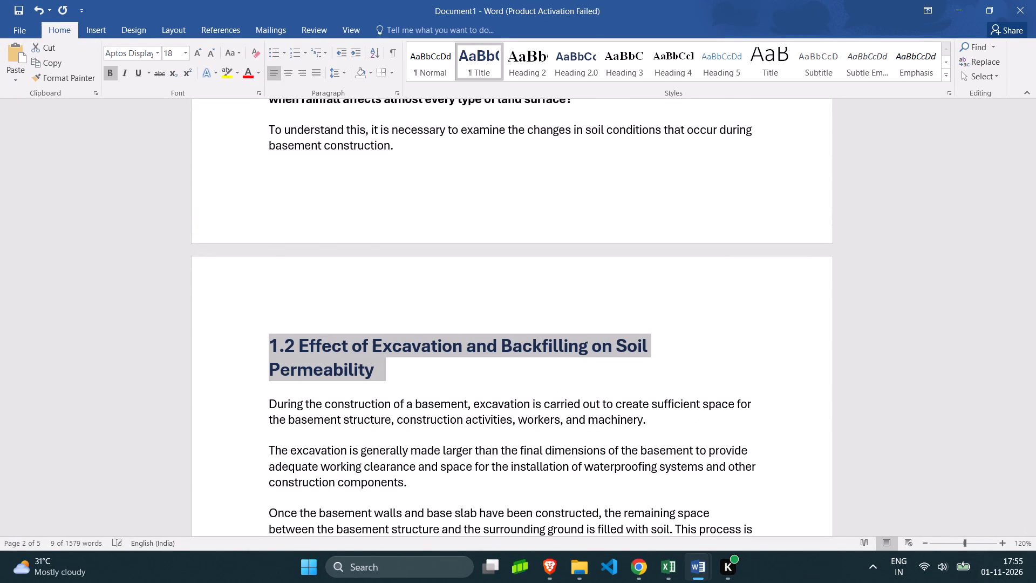
click(211, 53)
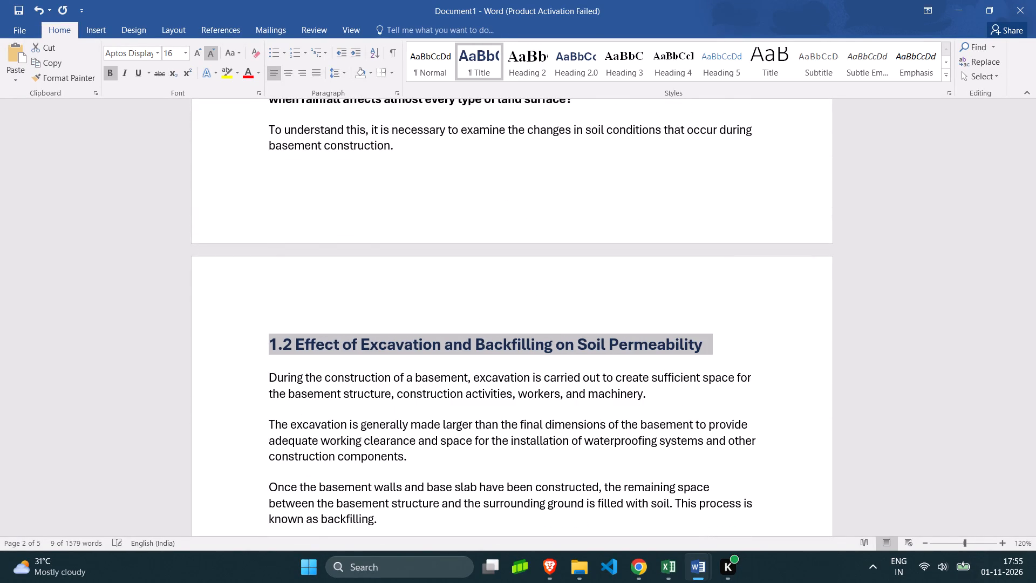
click(210, 53)
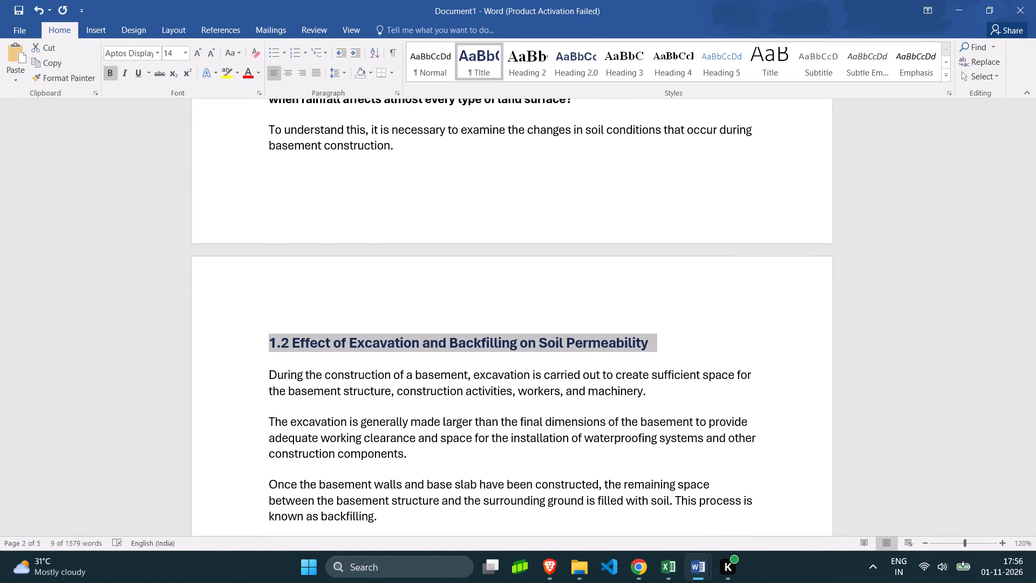
Review the section 1.2 text on soil conditions, active soil permeability and the preferential pathway for water.
scroll(385, 364, down, 4)
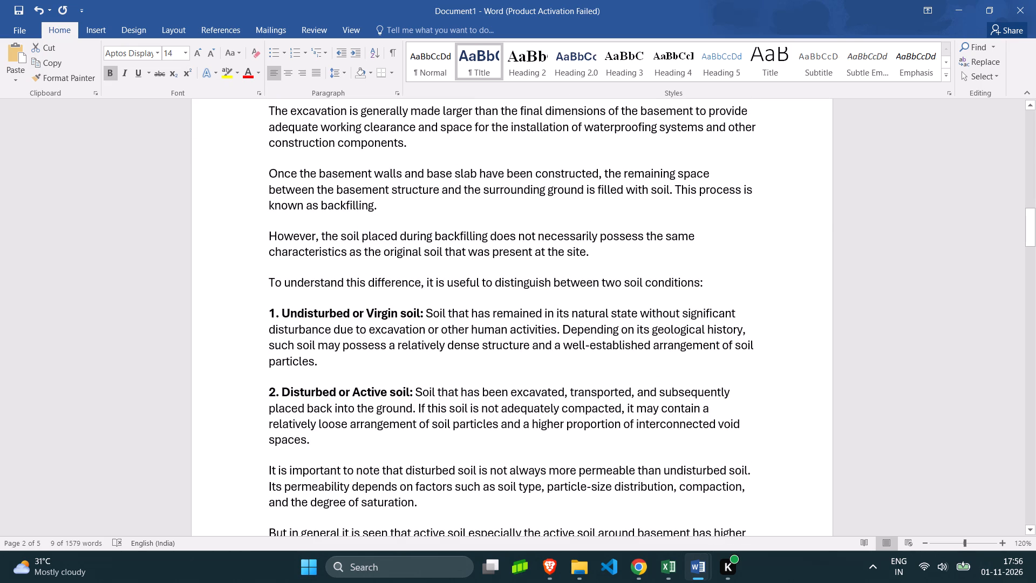
scroll(312, 351, down, 5)
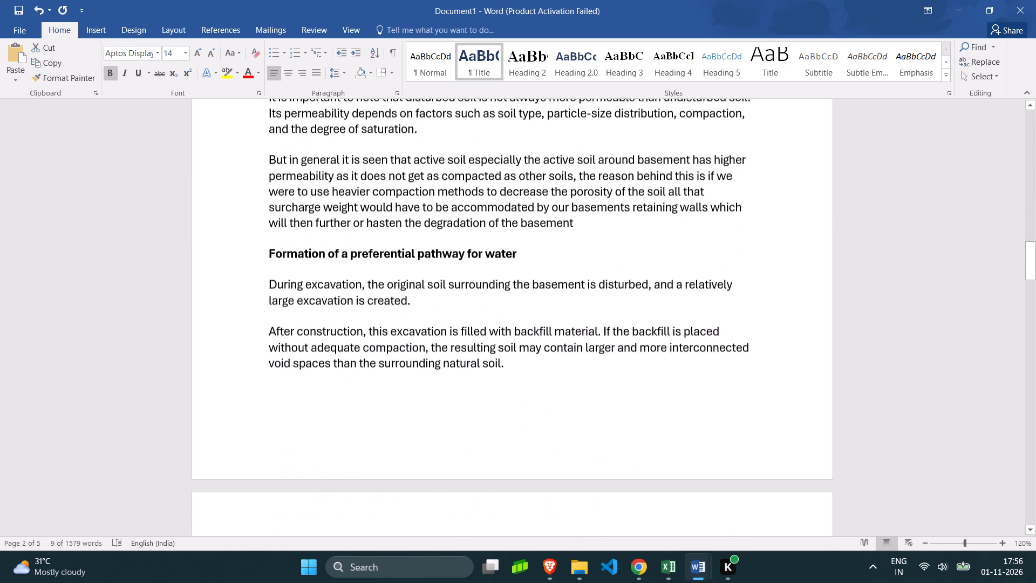
scroll(312, 351, up, 1)
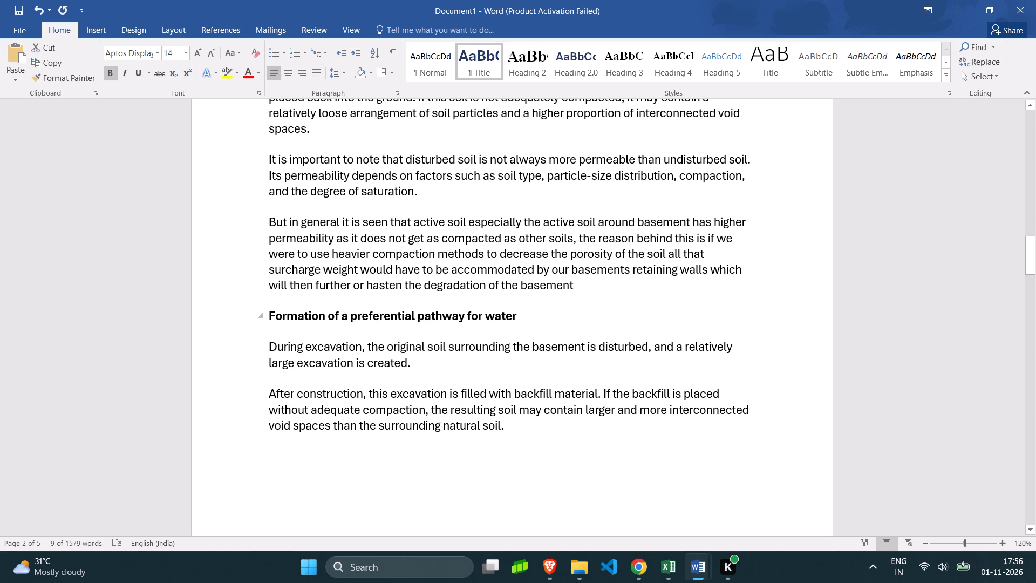
scroll(551, 419, down, 5)
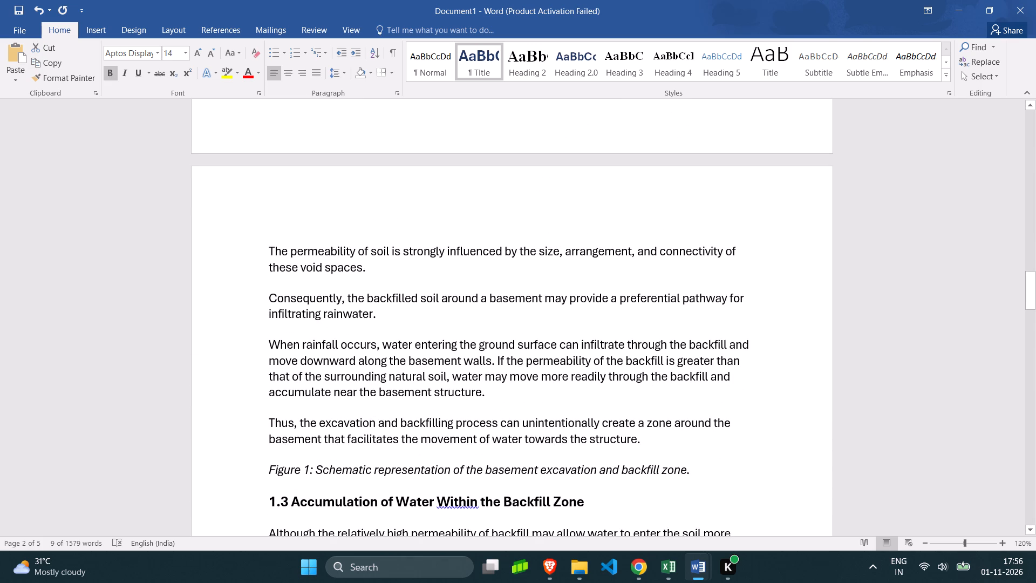
scroll(418, 326, up, 8)
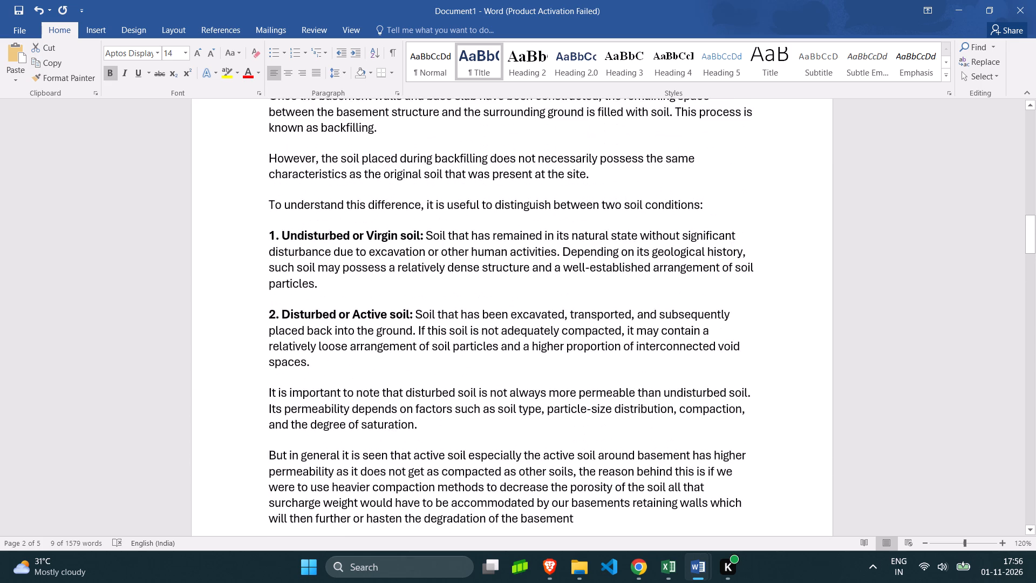
scroll(418, 326, down, 3)
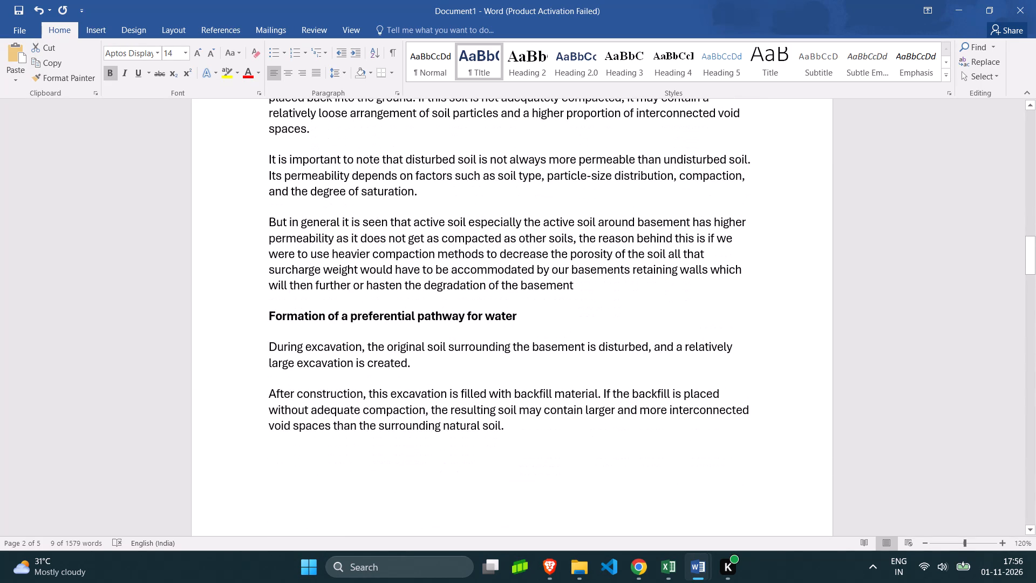
scroll(418, 326, up, 2)
scroll(418, 326, down, 2)
scroll(418, 326, up, 2)
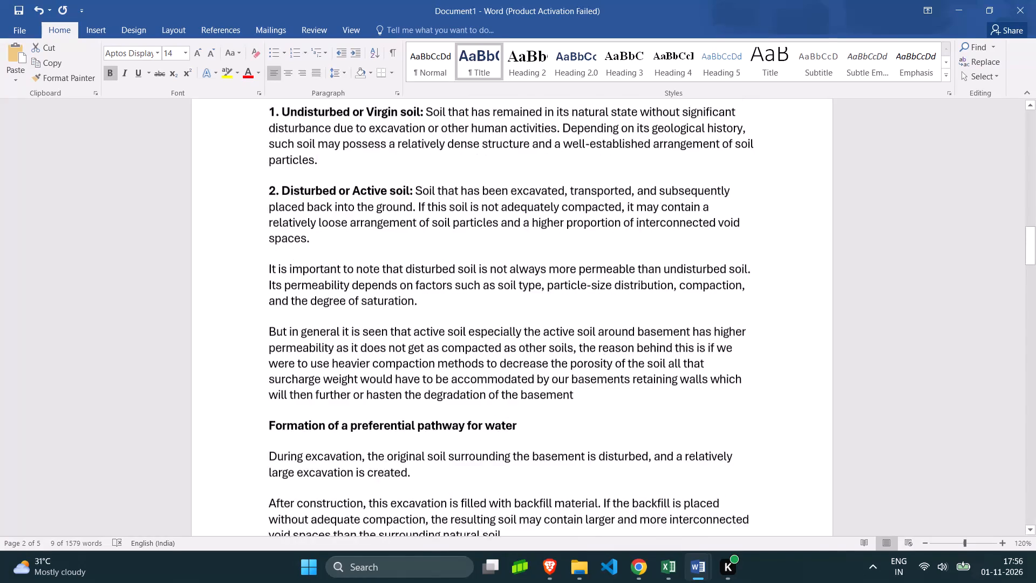
scroll(418, 326, up, 2)
scroll(418, 326, down, 3)
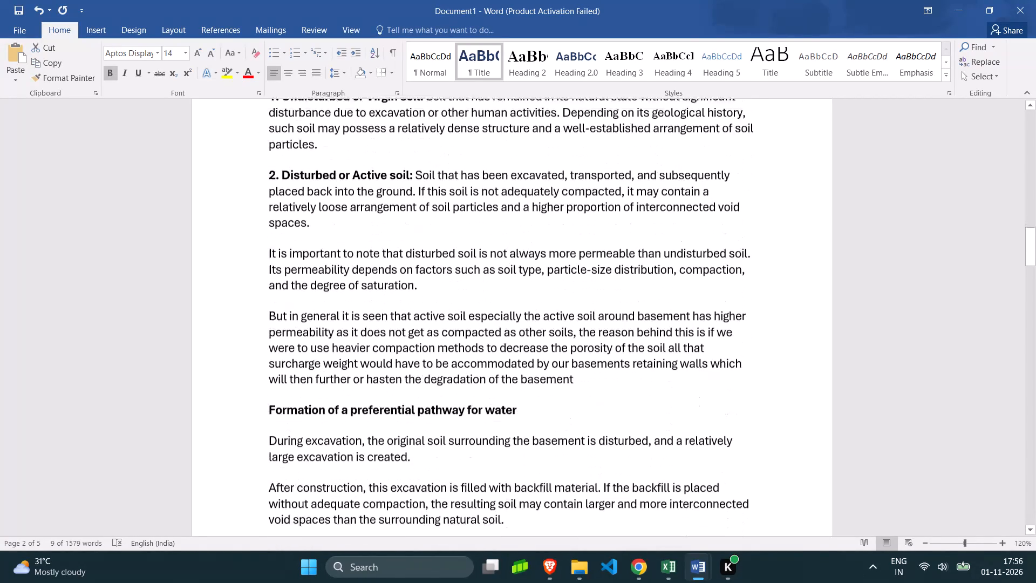
scroll(426, 327, down, 1)
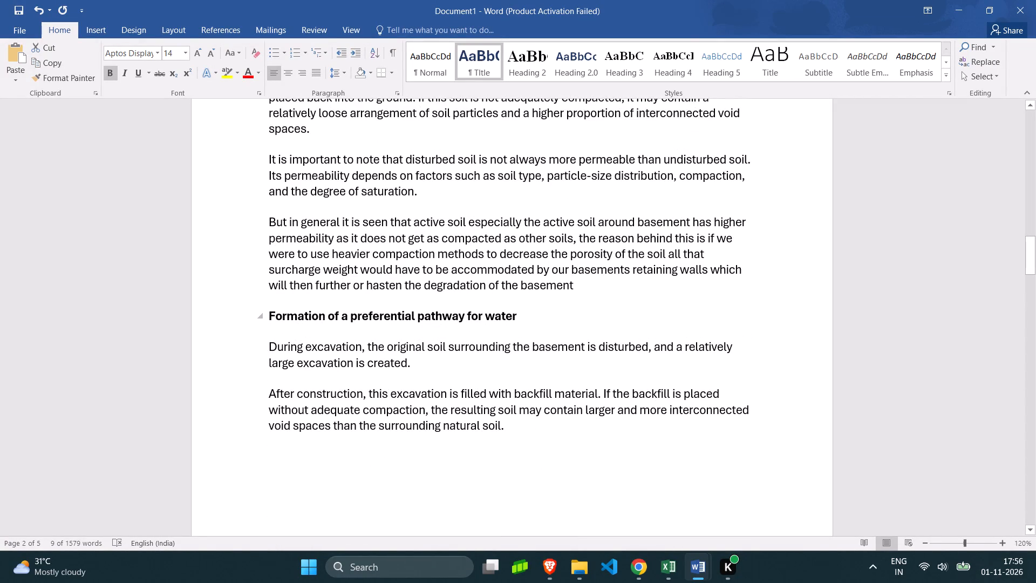
scroll(458, 316, up, 1)
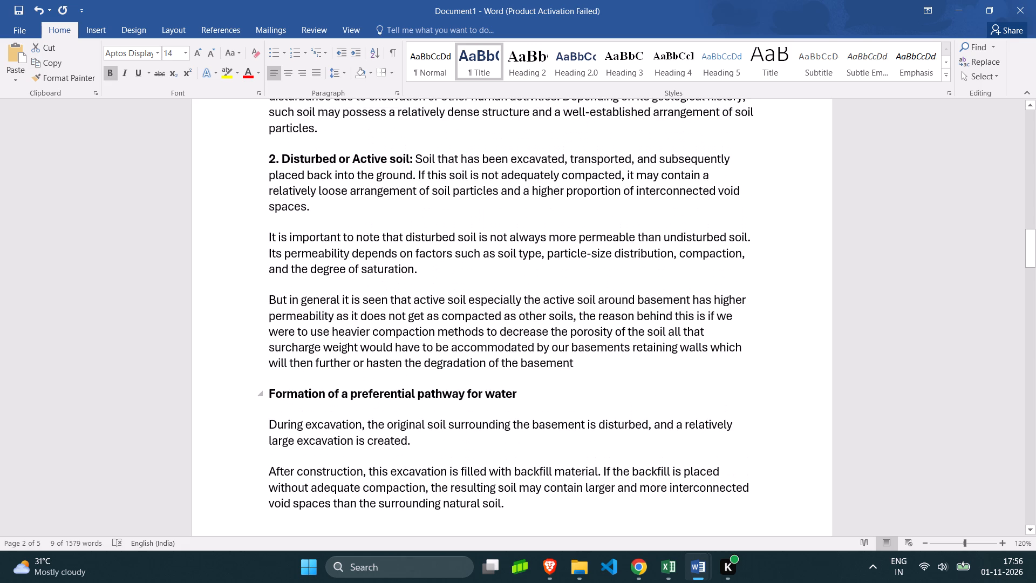
Split the "But in general" paragraph after "other soils", ending it with a full stop and starting the new paragraph with "The".
click(586, 363)
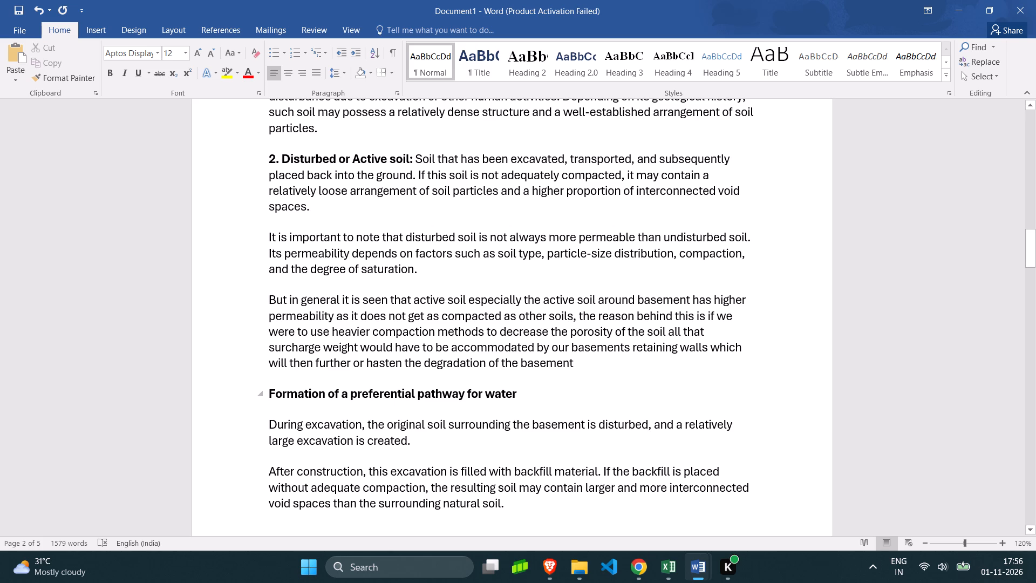
click(489, 273)
drag(268, 303, 328, 299)
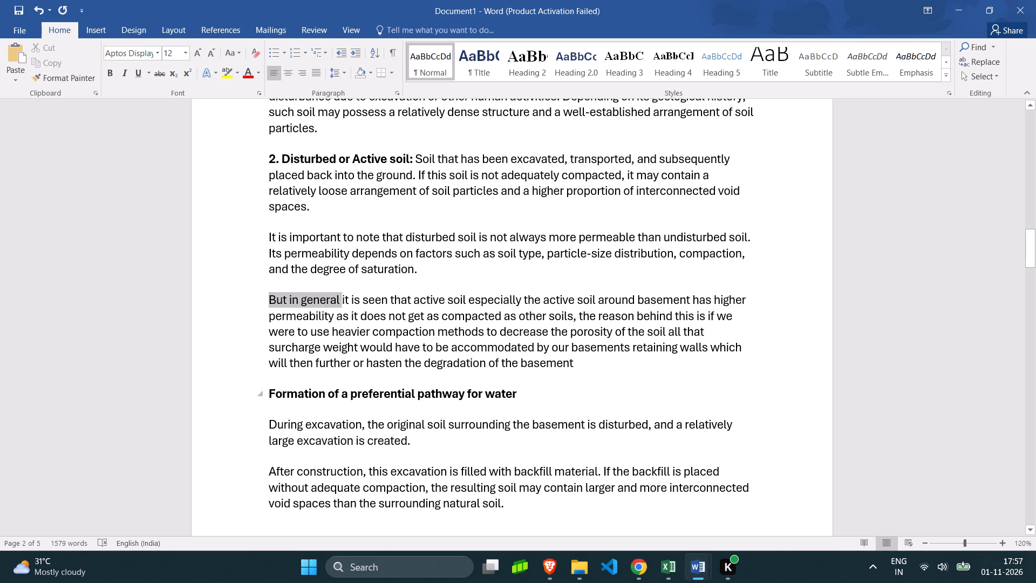
drag(328, 299, 541, 300)
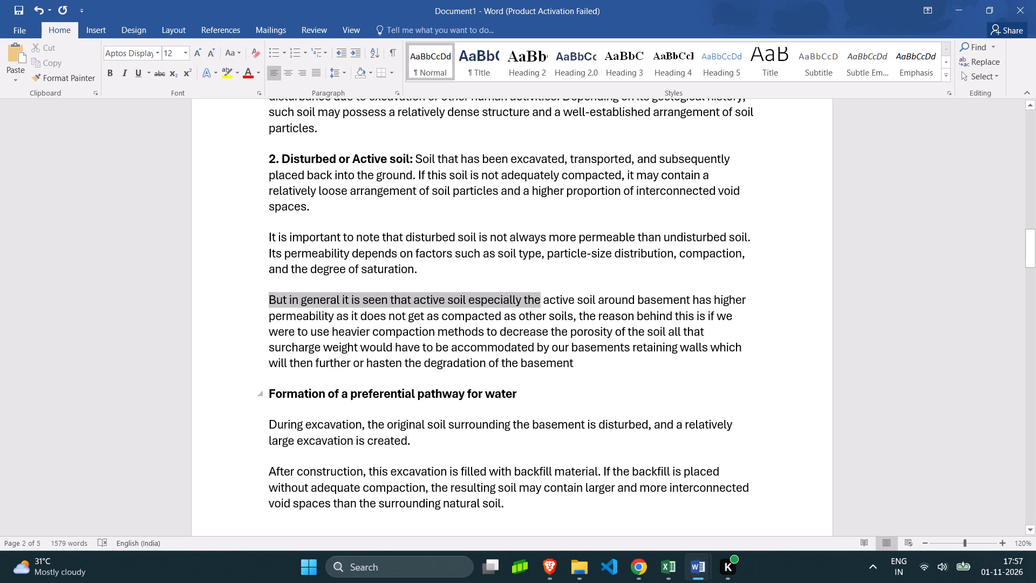
drag(541, 300, 594, 296)
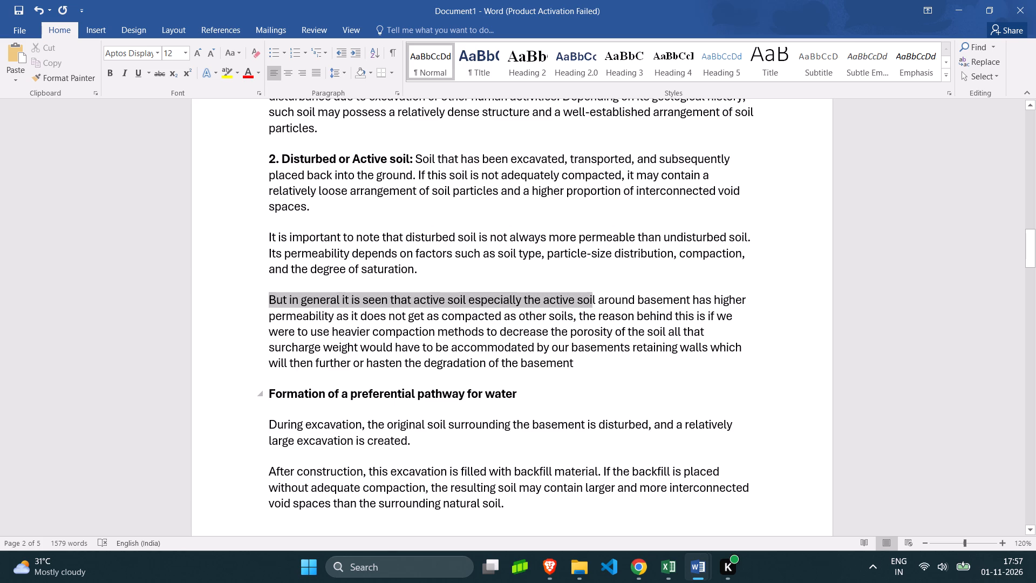
drag(594, 296, 376, 338)
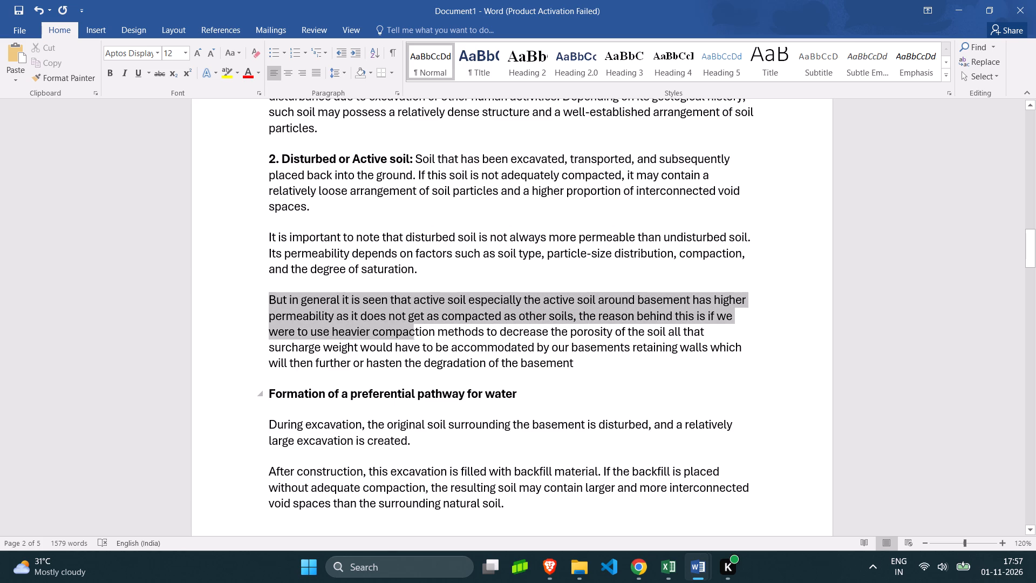
drag(376, 338, 550, 320)
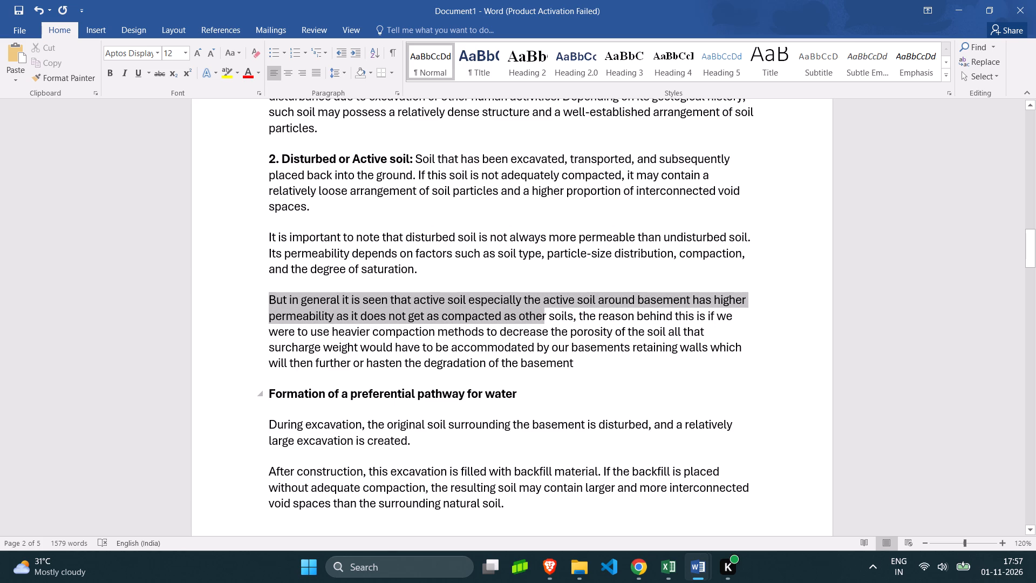
drag(550, 320, 574, 315)
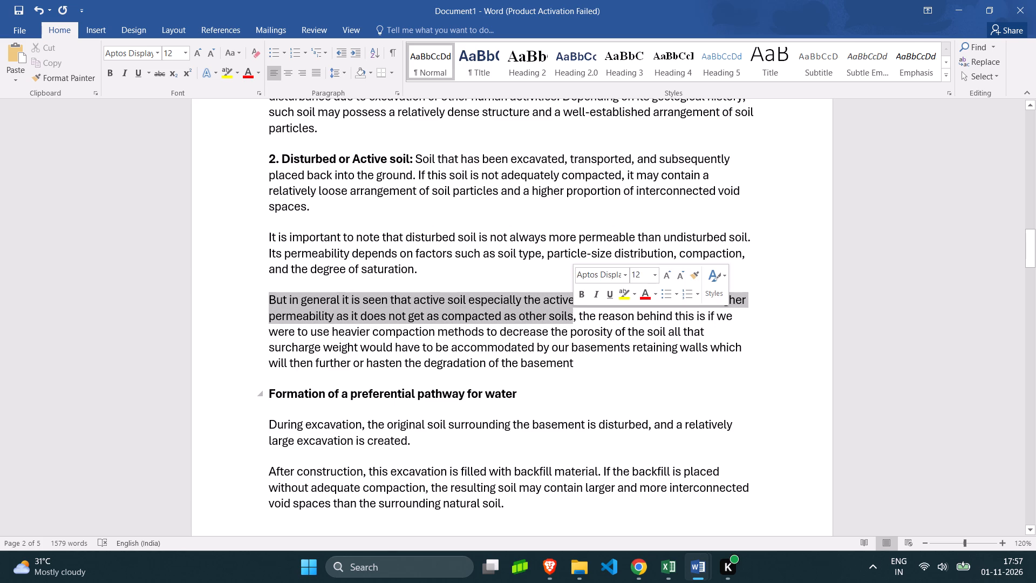
click(581, 316)
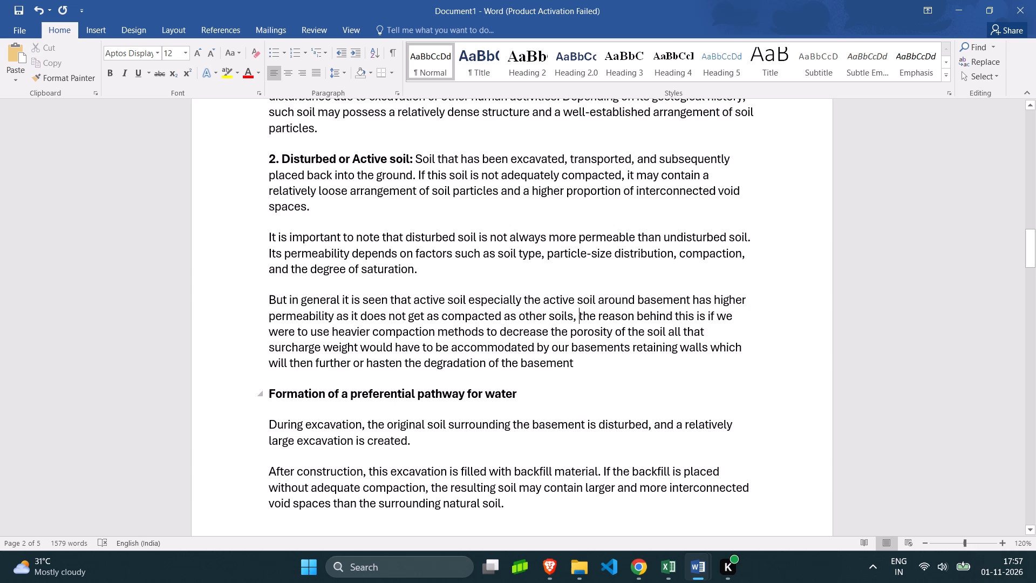
key(Return)
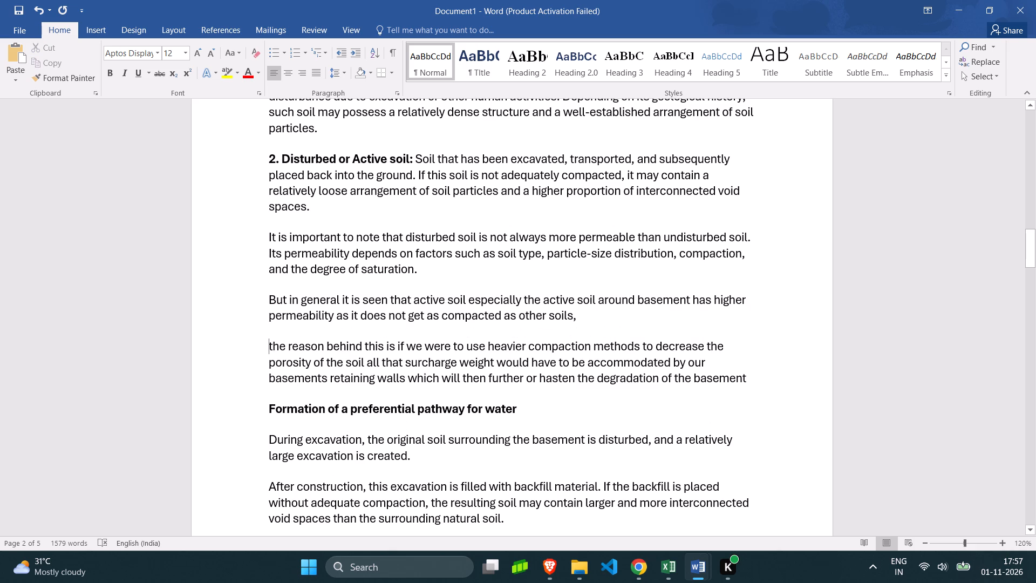
click(577, 318)
key(BackSpace)
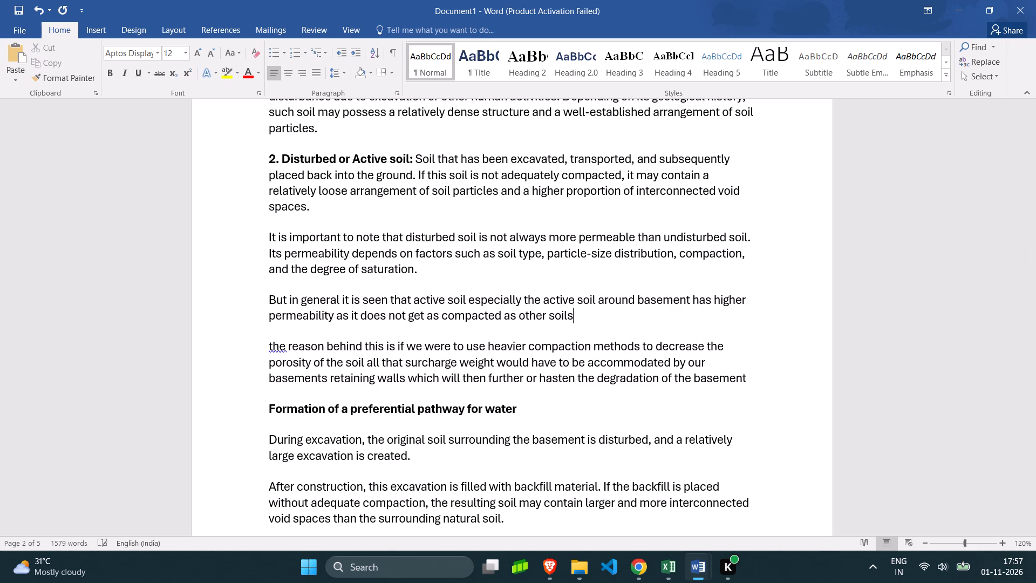
key(period)
right_click(281, 348)
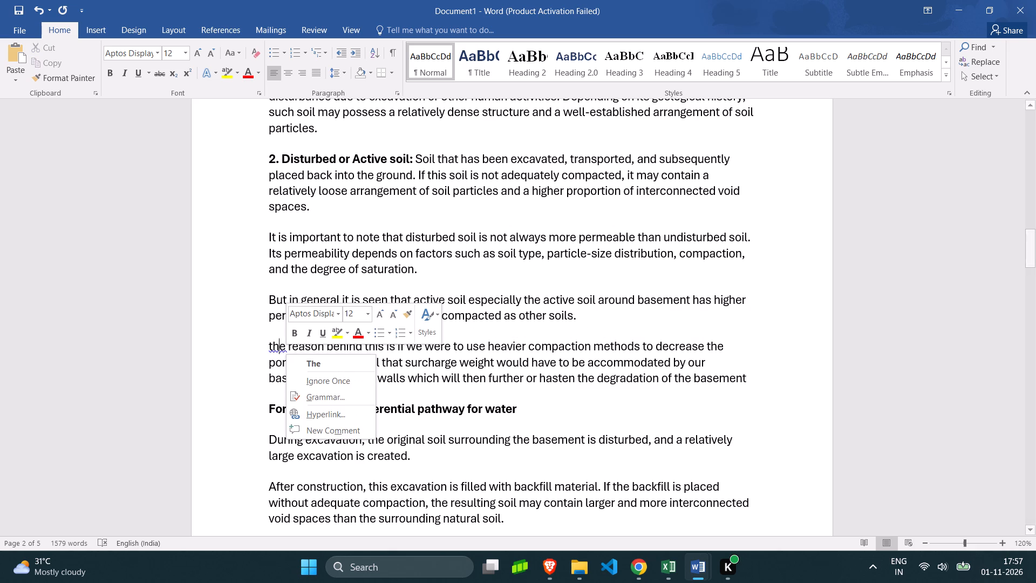
click(330, 368)
Proofread the new paragraph about heavier compaction methods and change its last word to "basements".
drag(426, 346, 503, 345)
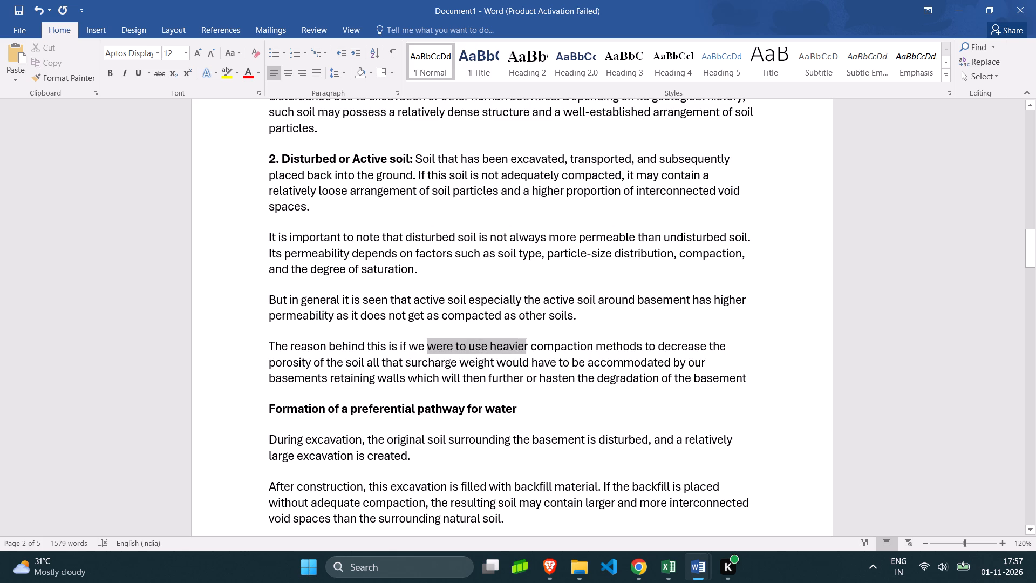
drag(503, 345, 294, 358)
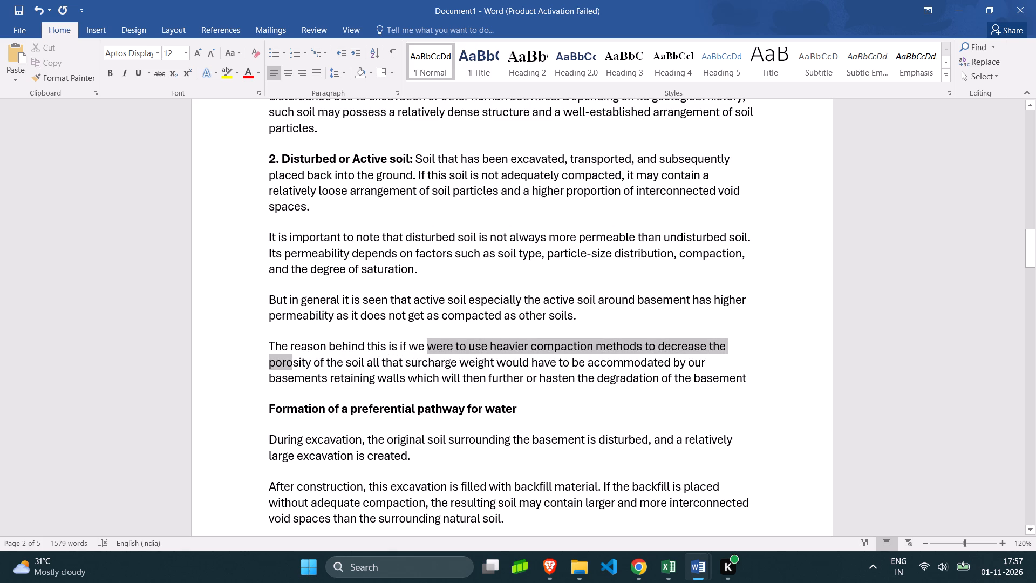
drag(294, 358, 407, 359)
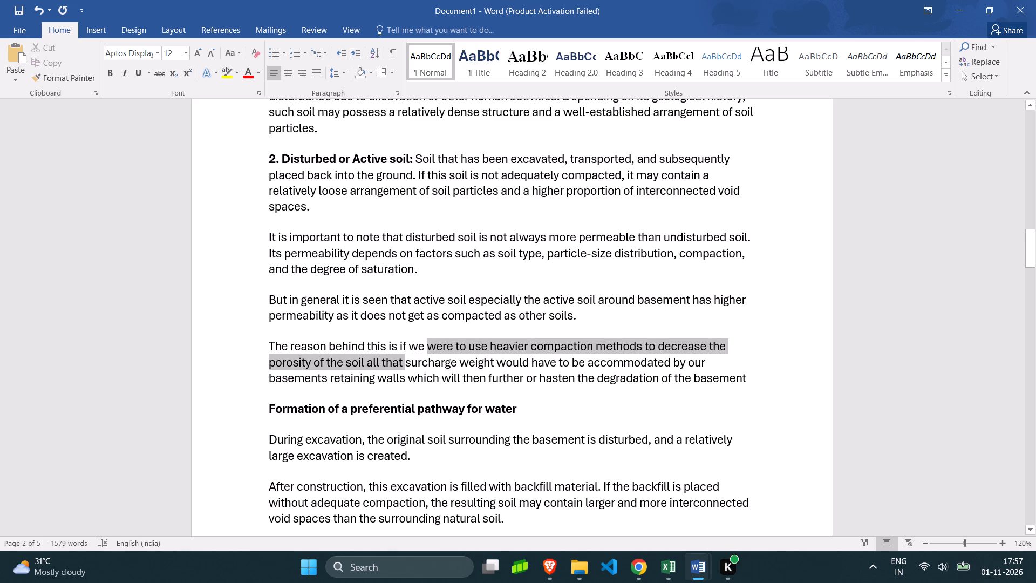
drag(407, 359, 539, 368)
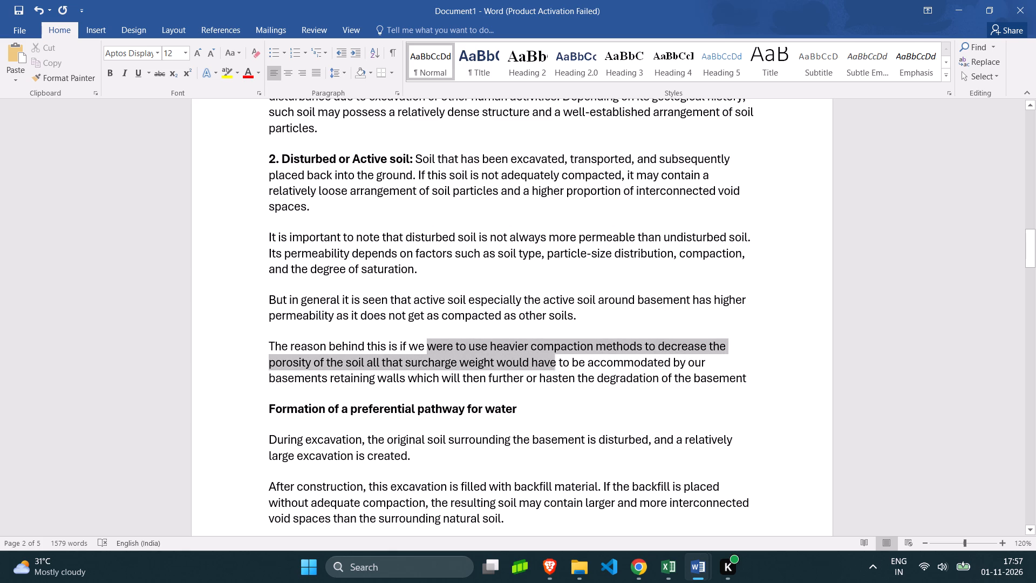
drag(539, 368, 273, 382)
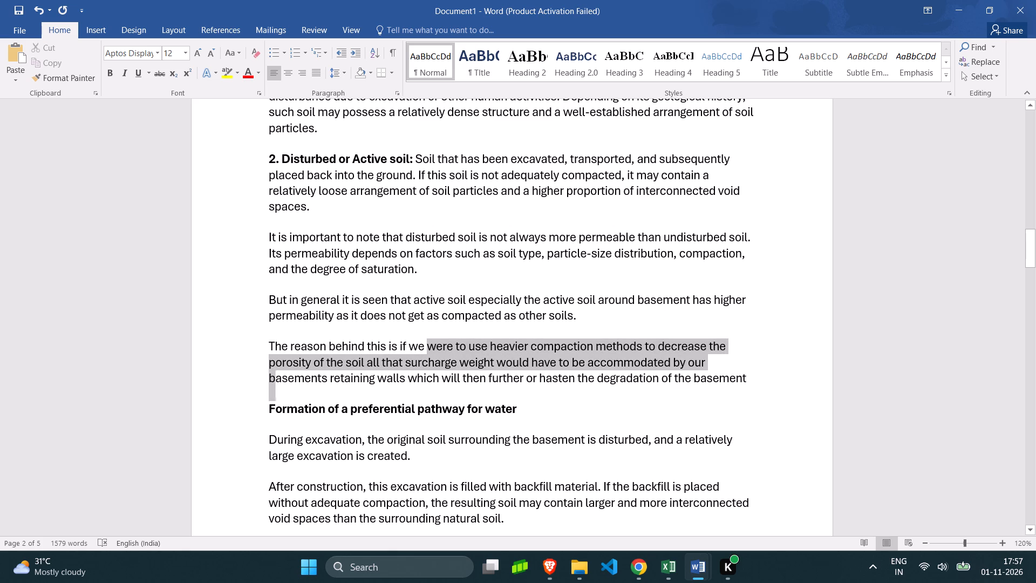
drag(273, 382, 446, 379)
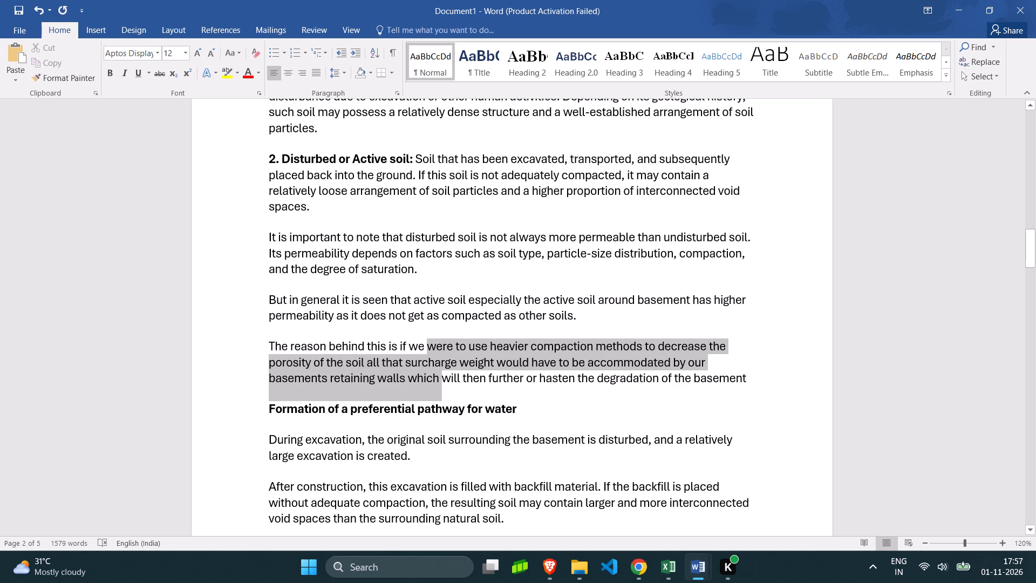
drag(446, 379, 573, 381)
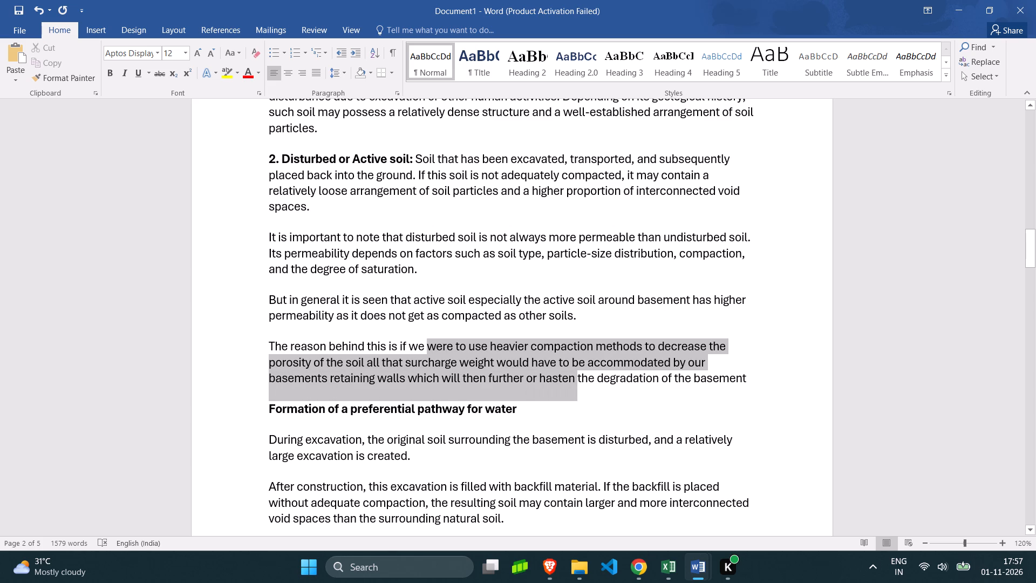
drag(573, 381, 598, 374)
drag(598, 374, 723, 379)
click(757, 380)
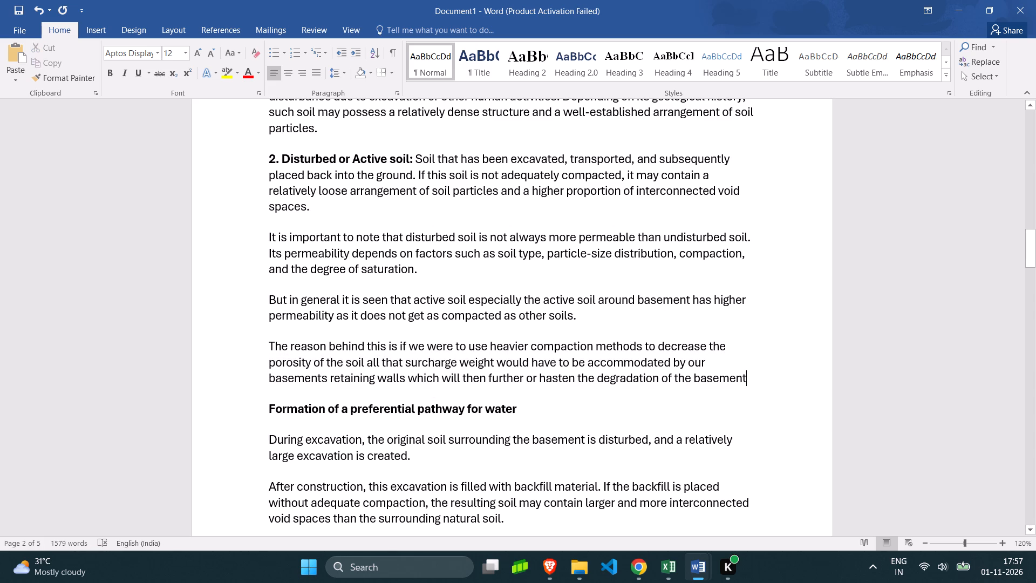
key(s)
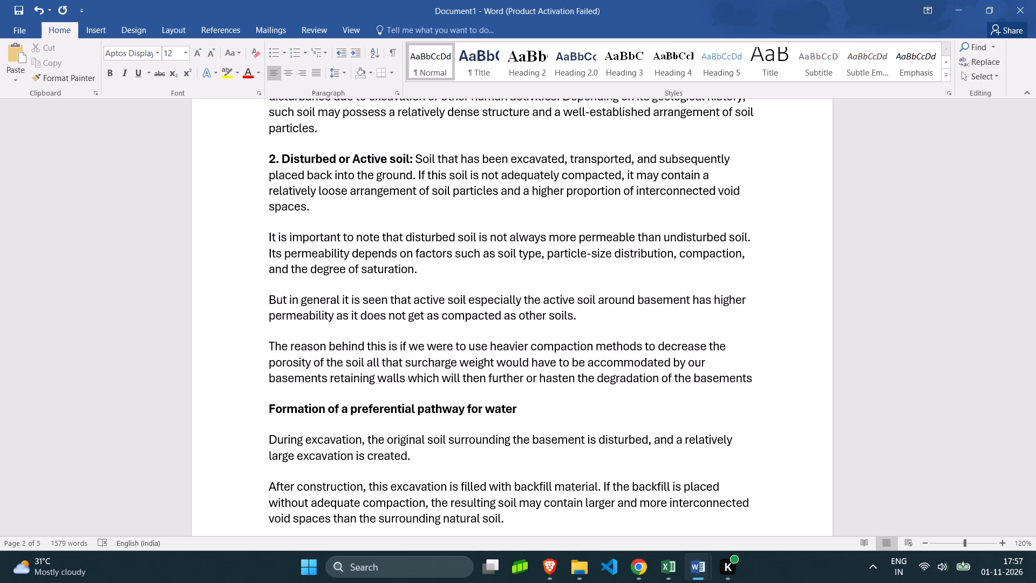
Complete the paragraph about heavier compaction methods with "retaining walls." after "basements".
key(space)
text(retaining walls)
key(space)
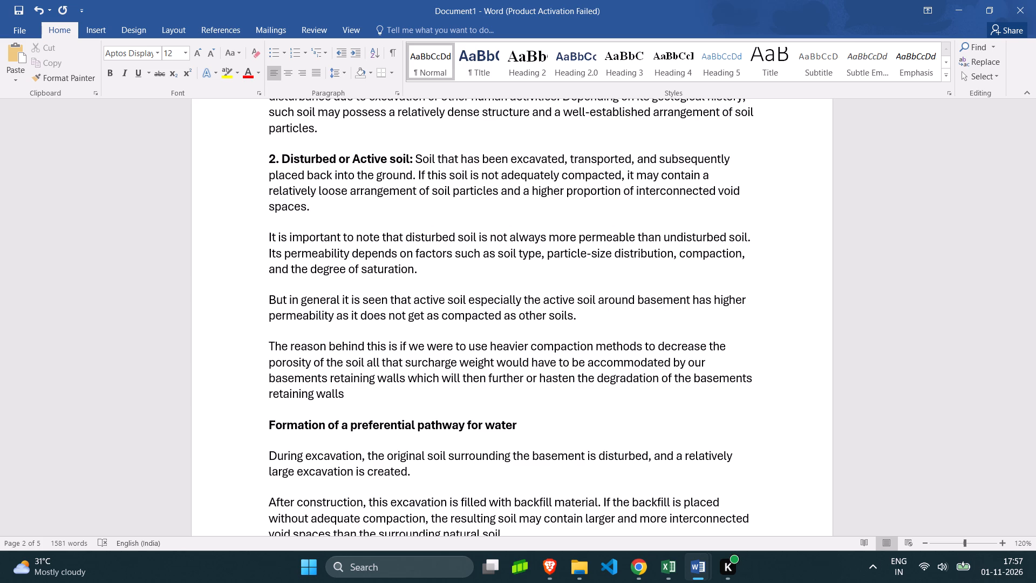
key(BackSpace)
key(period)
Start a new paragraph above "Formation of a preferential pathway for water" with "which might lead to ontroduction of cracks and".
key(shift+Return)
key(shift+Return)
text(which)
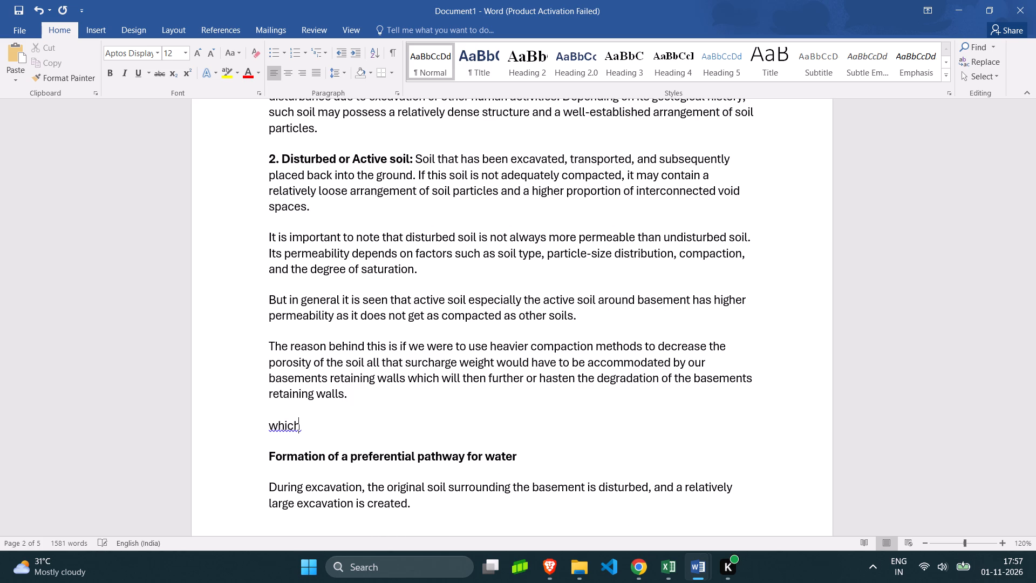
key(space)
text(might lead to)
key(space)
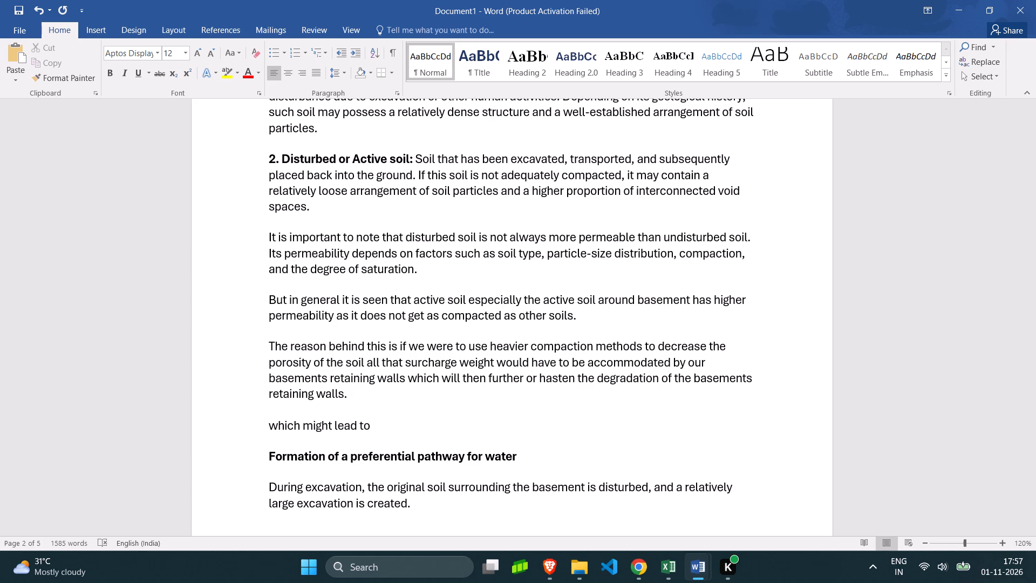
text(ontroduction of)
key(space)
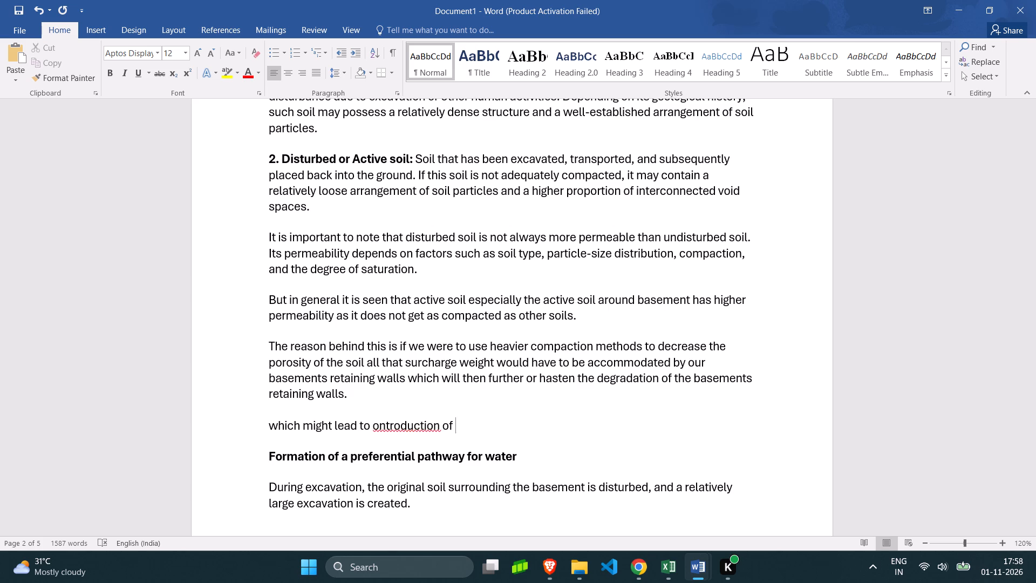
text(cracls)
key(space)
key(BackSpace)
key(BackSpace)
key(BackSpace)
key(BackSpace)
text(ks)
key(space)
key(BackSpace)
key(BackSpace)
key(BackSpace)
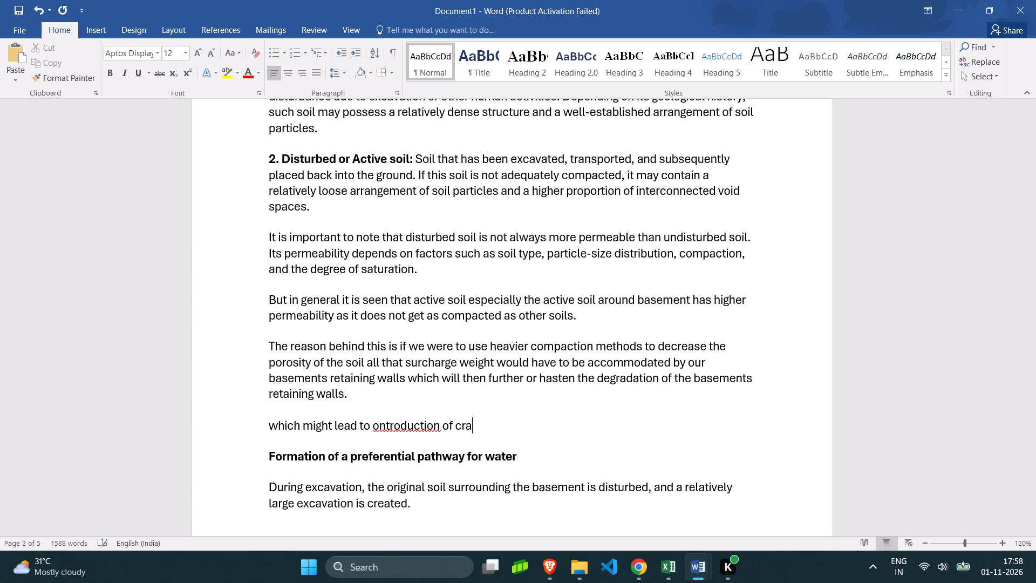
text(cks and)
key(space)
Continue the new sentence about cracks with "that would then".
text(the)
key(space)
key(BackSpace)
key(BackSpace)
text(at)
key(space)
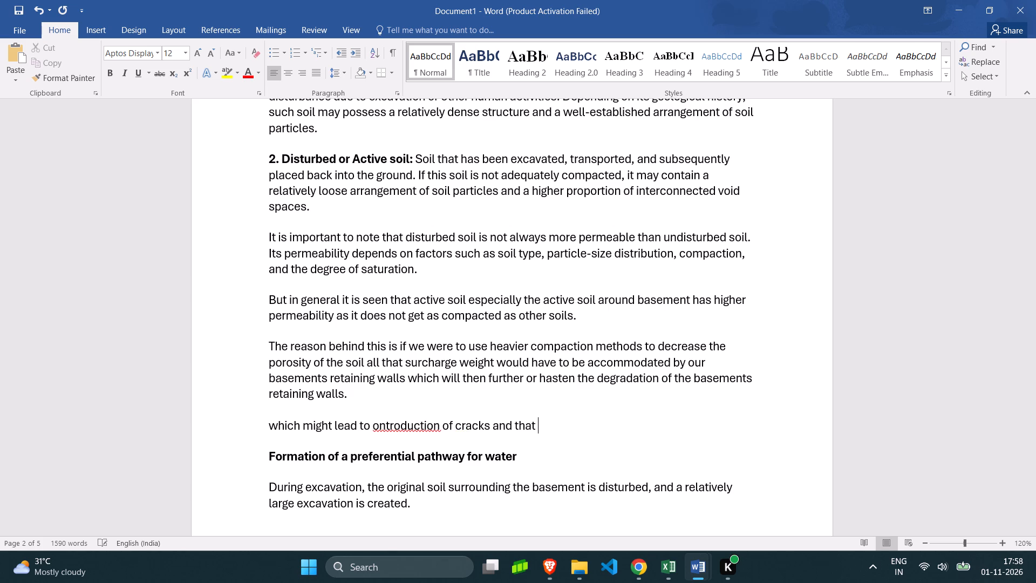
text(woud)
key(space)
key(BackSpace)
key(BackSpace)
text(ld then proc)
key(BackSpace)
text(vide)
key(space)
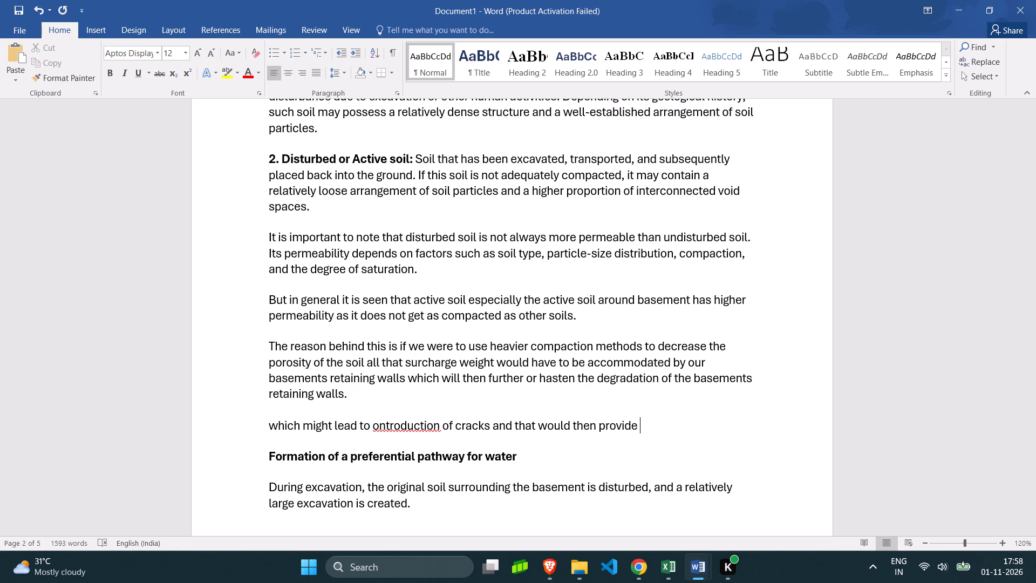
key(BackSpace)
key(BackSpace)
key(BackSpace)
key(BackSpace)
key(BackSpace)
key(BackSpace)
key(BackSpace)
key(BackSpace)
key(BackSpace)
key(BackSpace)
key(BackSpace)
key(BackSpace)
key(BackSpace)
text(then)
key(space)
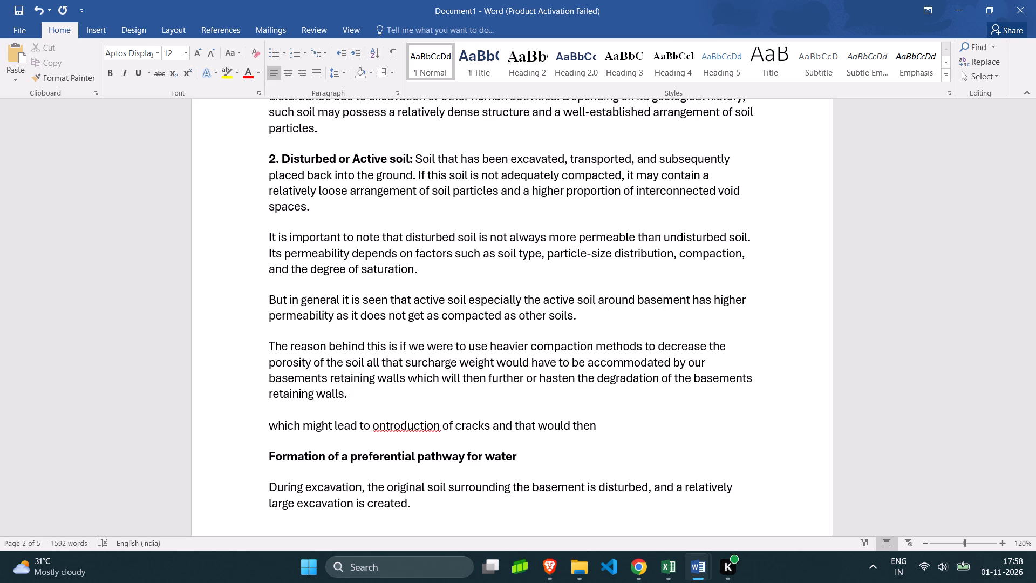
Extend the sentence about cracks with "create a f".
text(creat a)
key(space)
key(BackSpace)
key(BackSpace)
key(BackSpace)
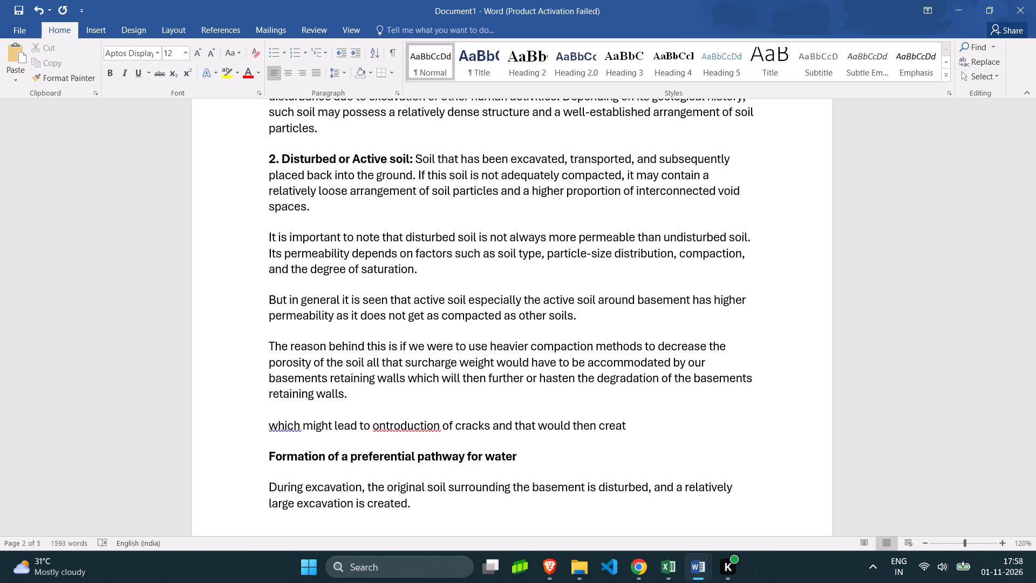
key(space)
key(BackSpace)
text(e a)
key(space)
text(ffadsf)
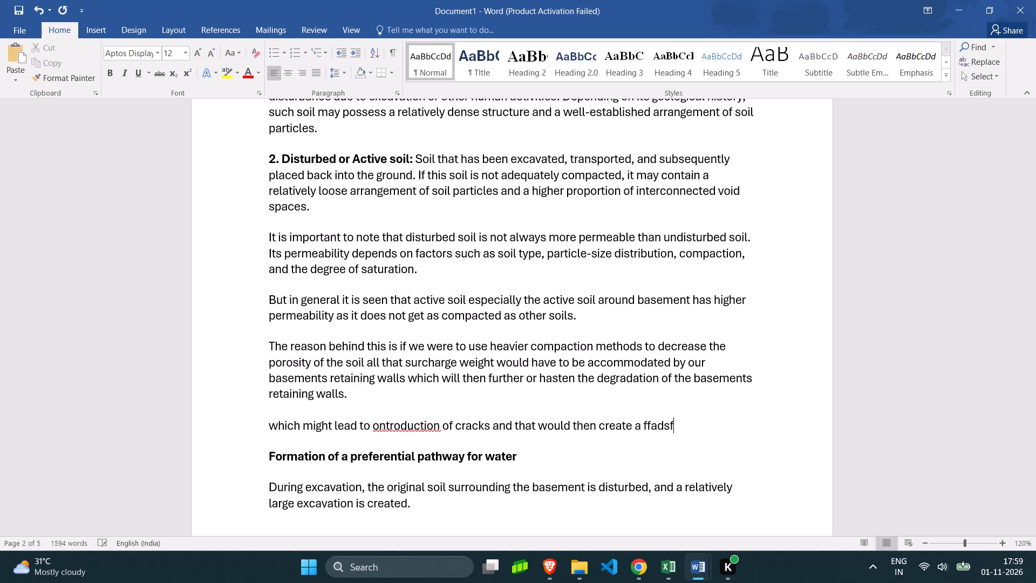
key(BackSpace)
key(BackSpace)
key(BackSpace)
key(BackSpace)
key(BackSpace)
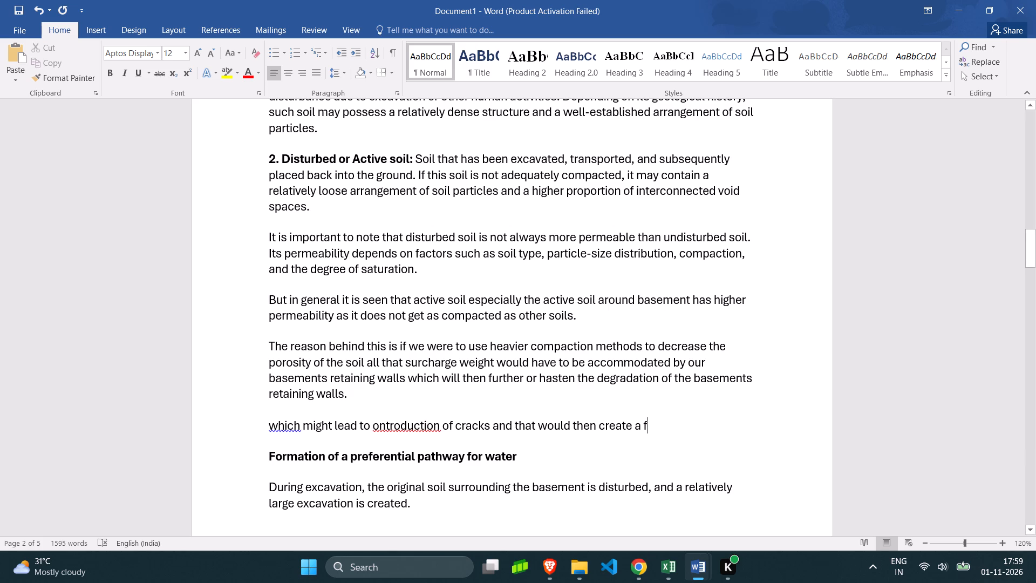
Correct the misspelled "ontroduction" to "introduction" and insert "the" before it.
right_click(377, 428)
click(499, 445)
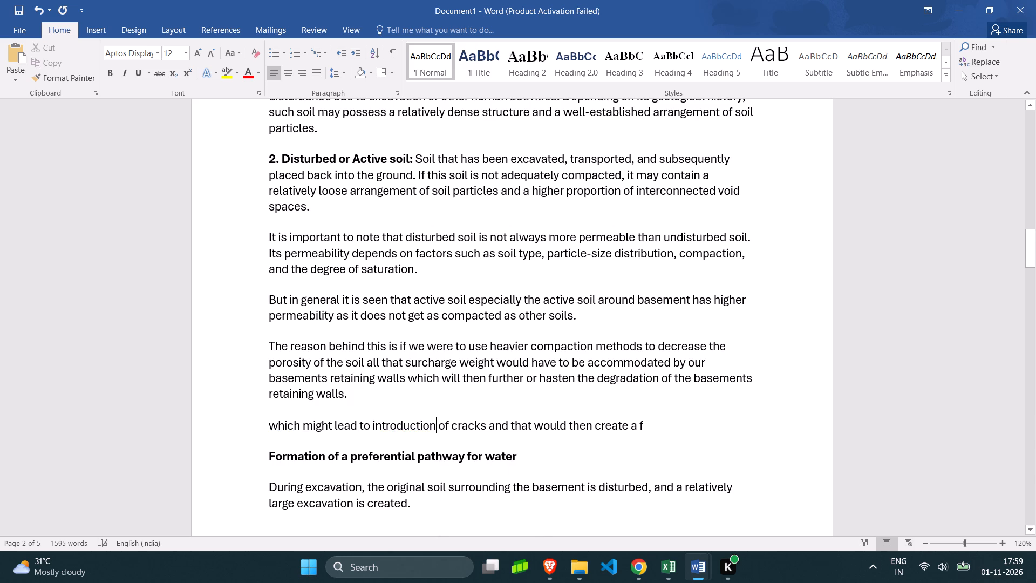
click(369, 429)
key(space)
text(the)
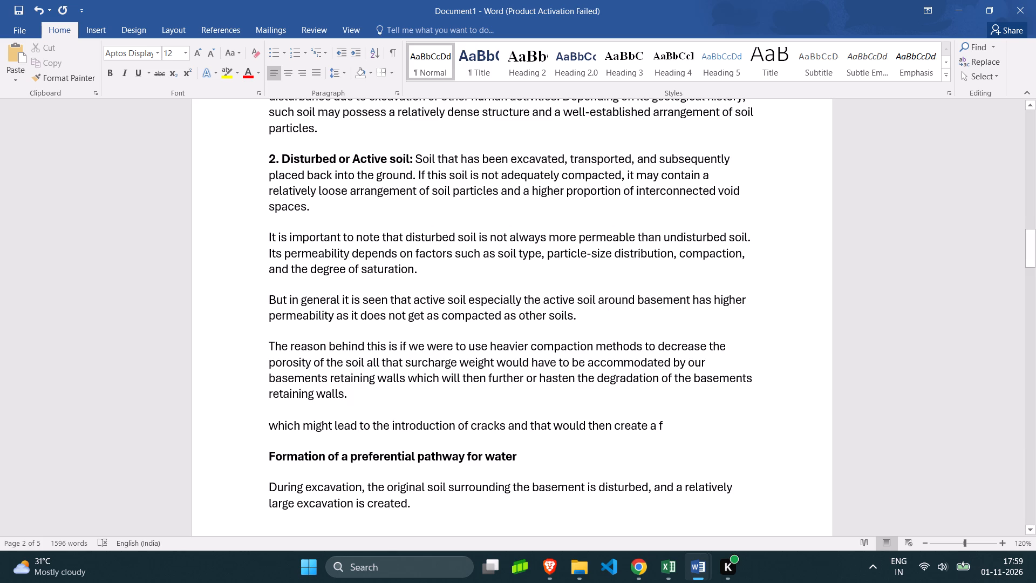
Capitalise the first word of the new paragraph about cracks as "Which".
right_click(280, 426)
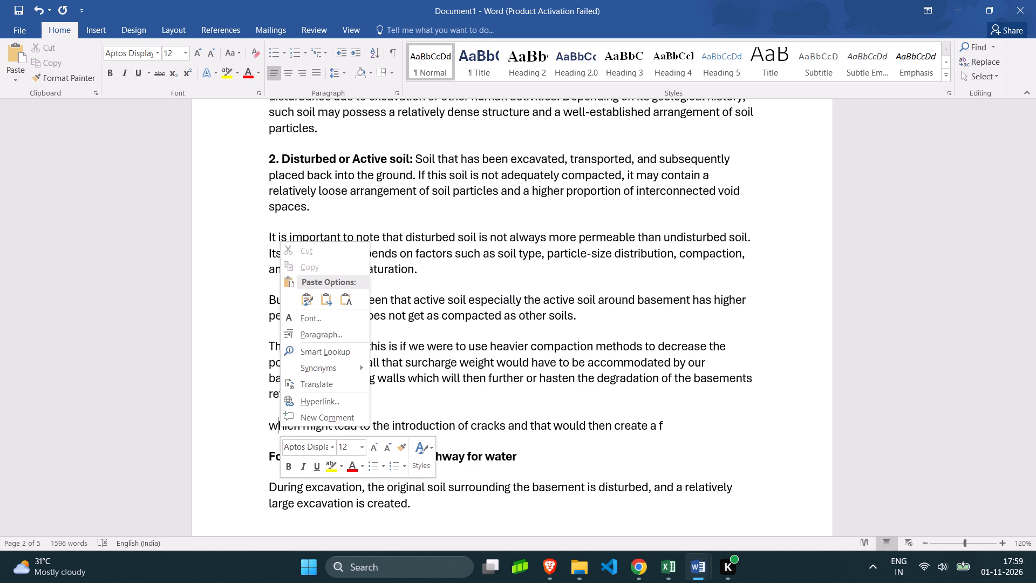
click(273, 423)
key(BackSpace)
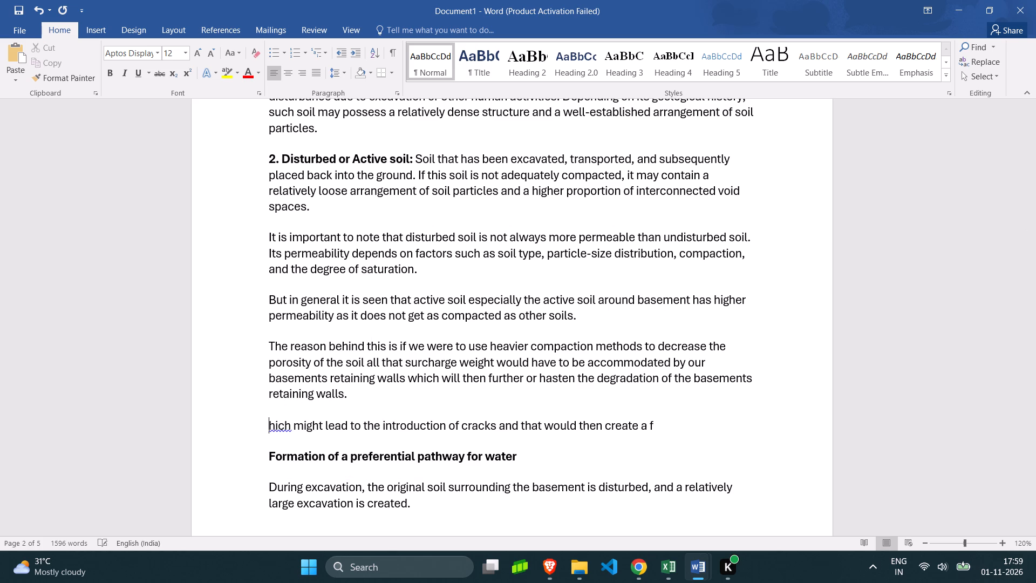
key(shift+w)
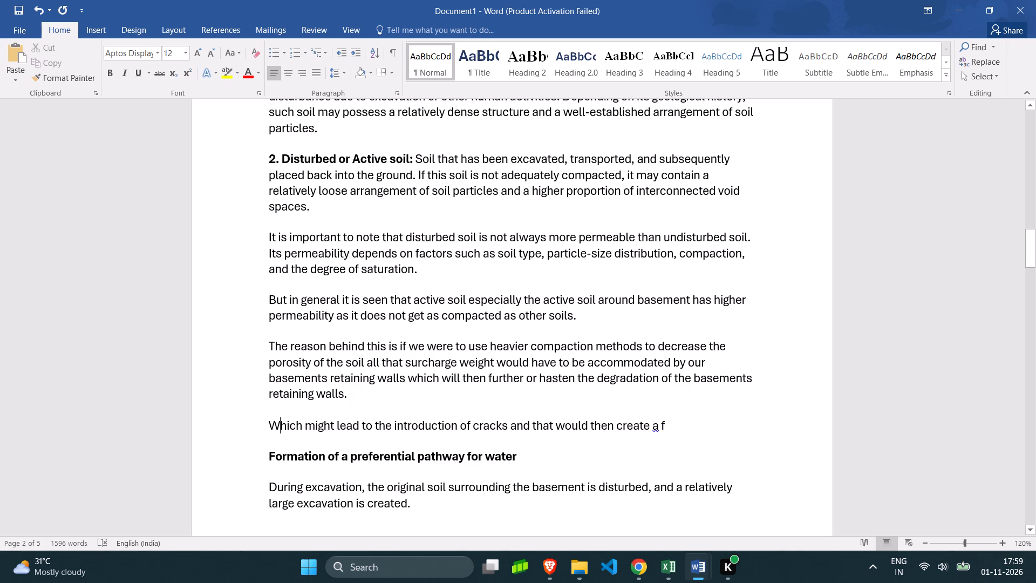
Replace the sentence's ending "create a f" with "defeate the whole purpose of waterproffing".
click(670, 431)
key(BackSpace)
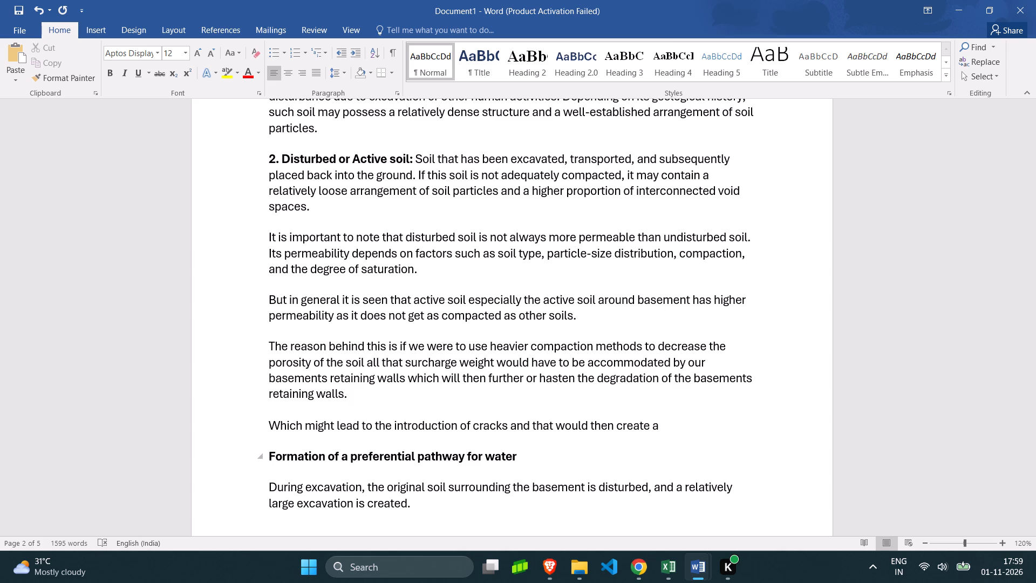
key(BackSpace)
key(BackSpace)
key(BackSpace)
key(BackSpace)
key(BackSpace)
key(BackSpace)
key(BackSpace)
key(BackSpace)
key(BackSpace)
text(defeate the whol)
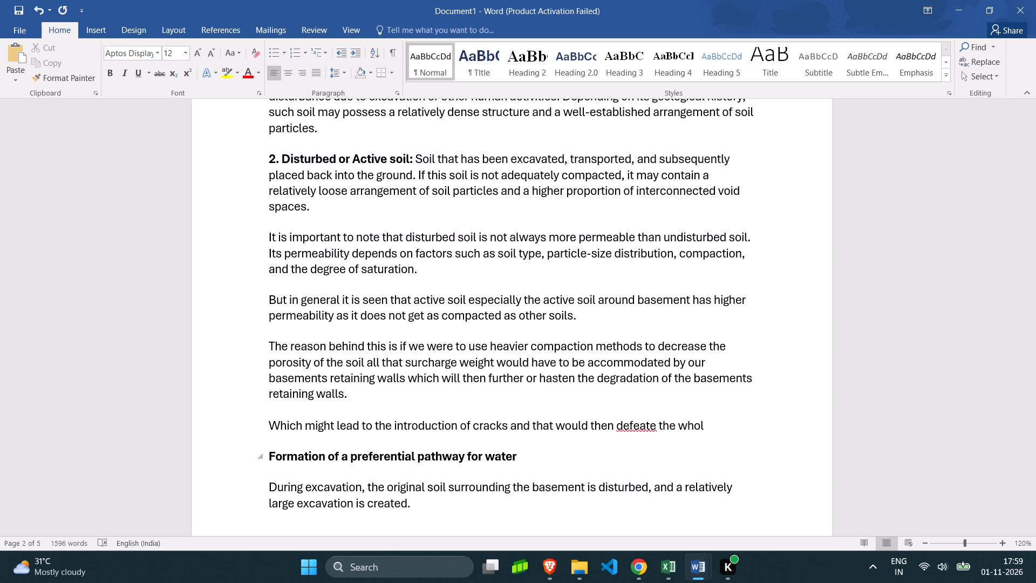
text(e)
key(space)
text(purpose)
key(space)
text(of waterproffing)
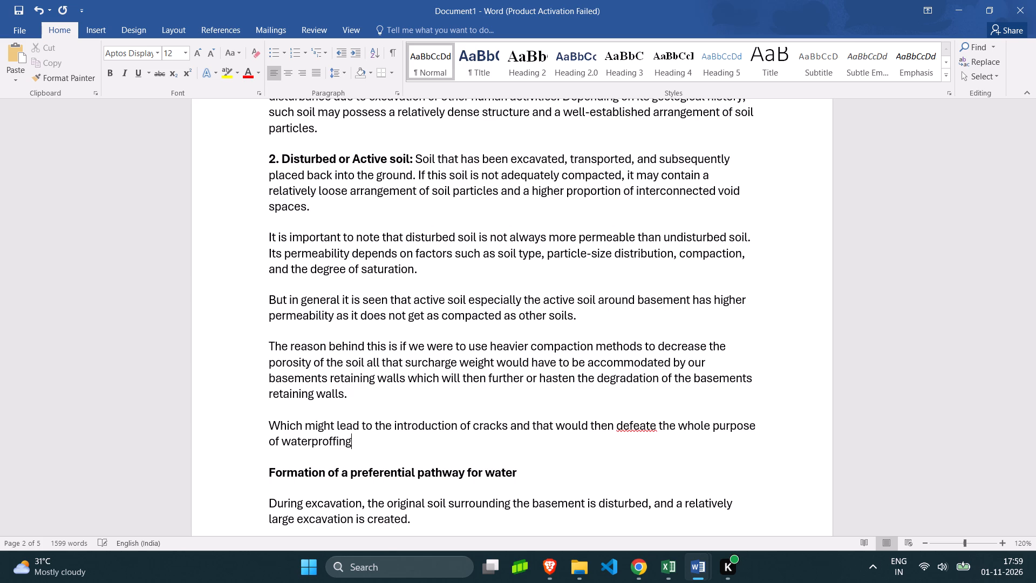
Correct the misspelled "defeate" to "defeat" and "waterproffing" to "waterproofing" in the sentence about cracks.
key(space)
right_click(631, 424)
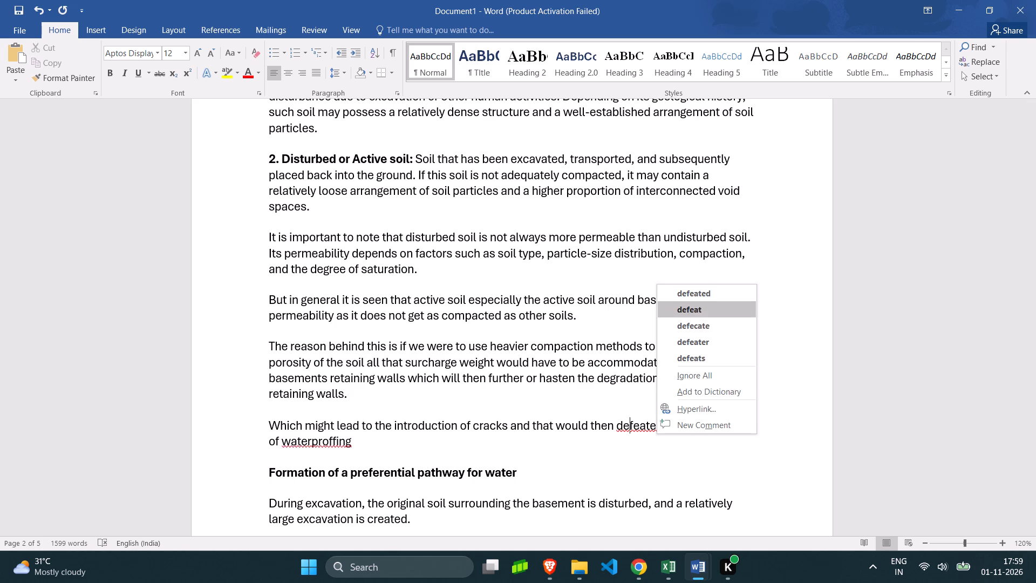
click(699, 311)
right_click(329, 440)
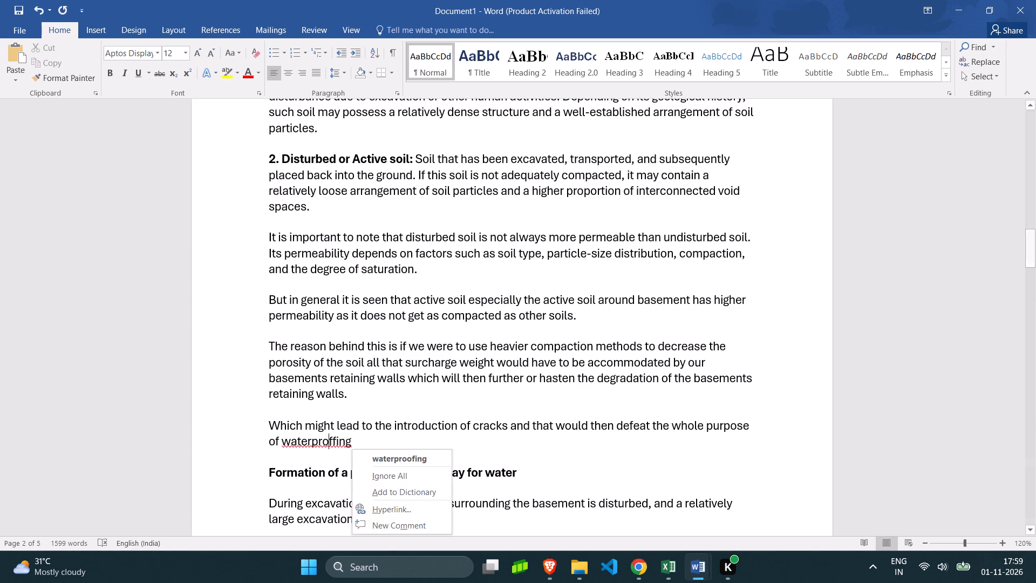
click(405, 456)
Continue the sentence after "waterproofing" with "as it provides a pathway".
click(368, 442)
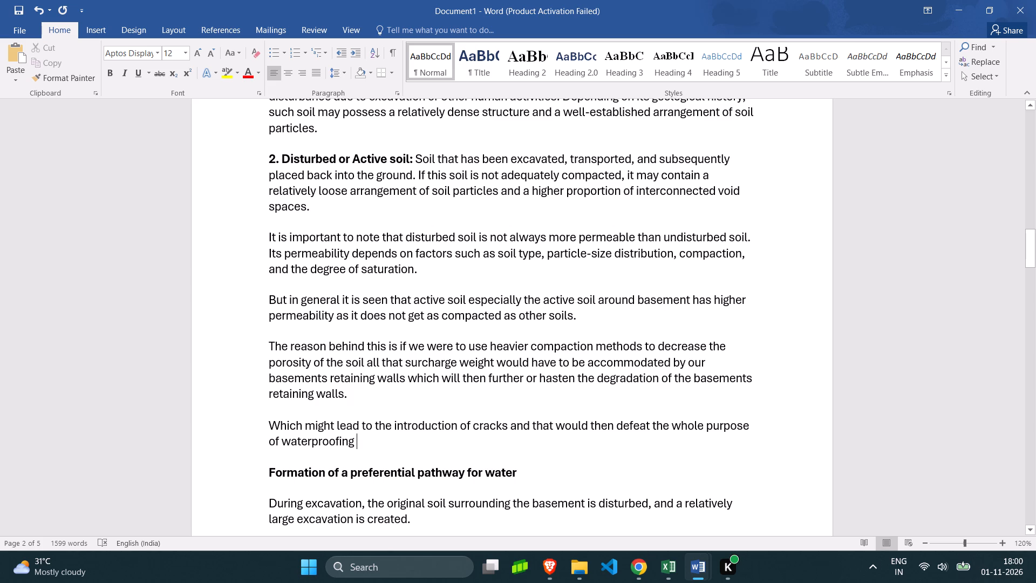
text(as it)
key(space)
text(provida)
key(BackSpace)
text(s a)
key(space)
text(way)
key(BackSpace)
key(BackSpace)
key(BackSpace)
text(pathway)
key(space)
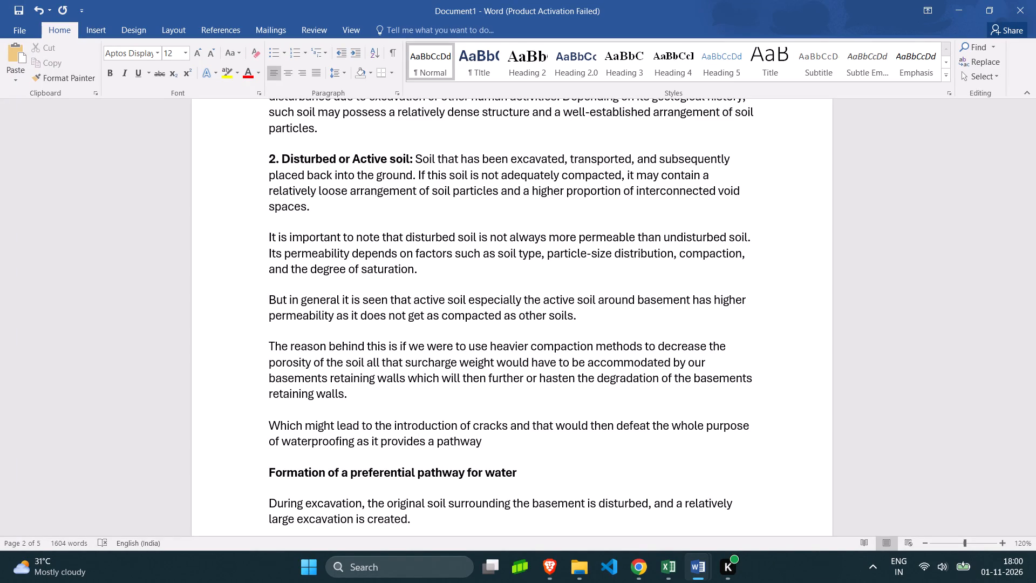
Extend the sentence with "for moisture to enter".
text(for mi)
key(BackSpace)
text(oo)
key(BackSpace)
text(isture to enter the)
key(BackSpace)
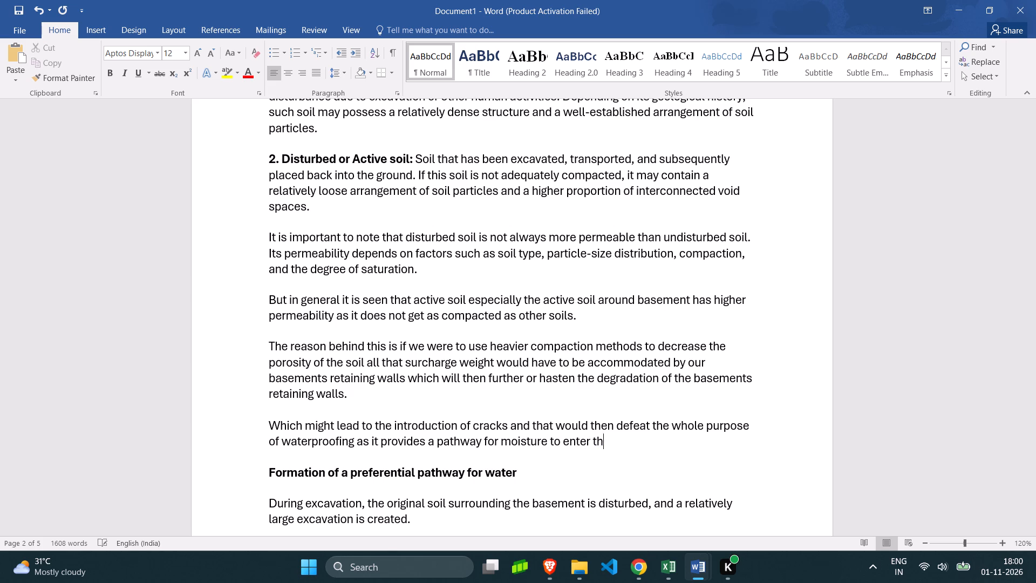
key(BackSpace)
key(BackSpace)
Continue the sentence with "through the crack form soil to inside the bsemnet".
text(through the sub)
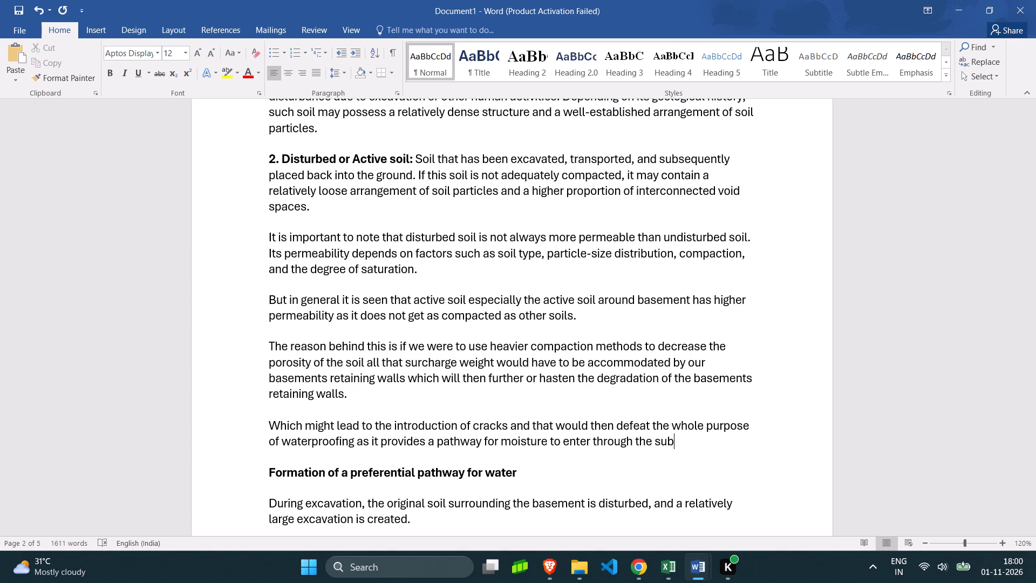
key(BackSpace)
key(BackSpace)
key(BackSpace)
key(c)
key(BackSpace)
text(crack form soil to)
key(space)
text(in)
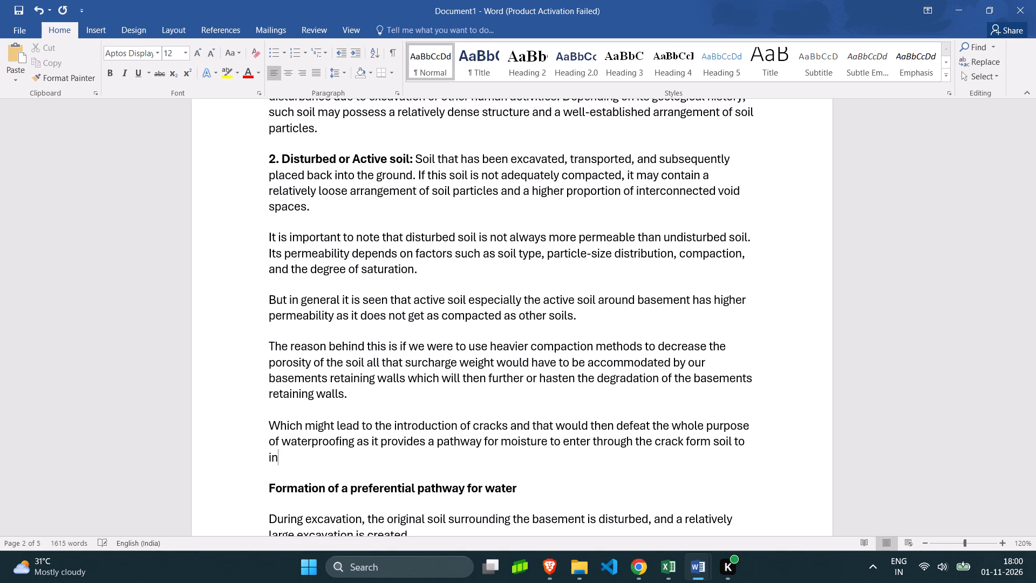
text(side the bsemnet)
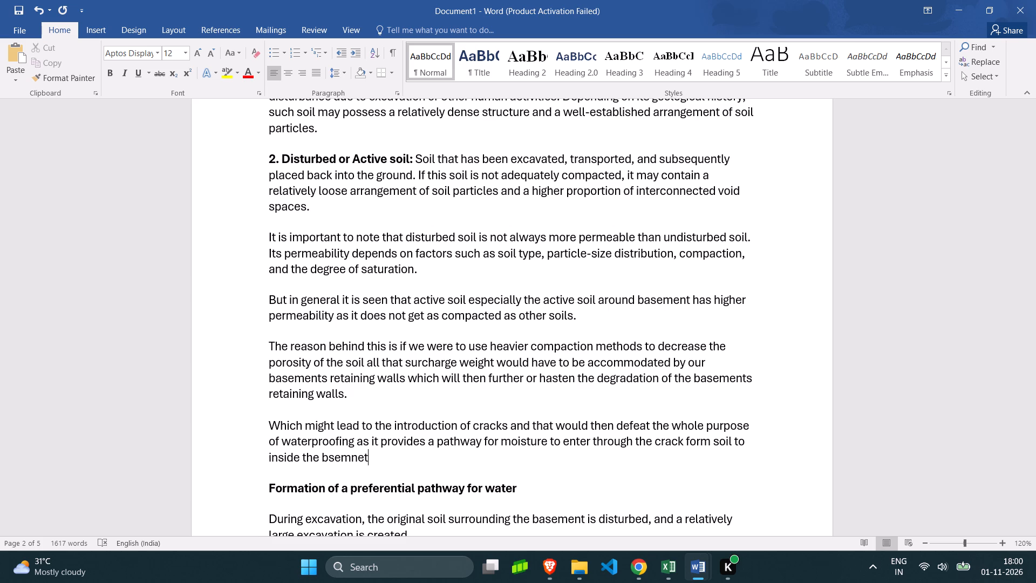
Correct the misspelled last word to "basement" and end the sentence with a full stop.
key(Left)
key(Left)
key(Left)
key(Left)
key(Left)
key(Left)
key(a)
key(Right)
key(Right)
key(Right)
key(Right)
key(Right)
key(Right)
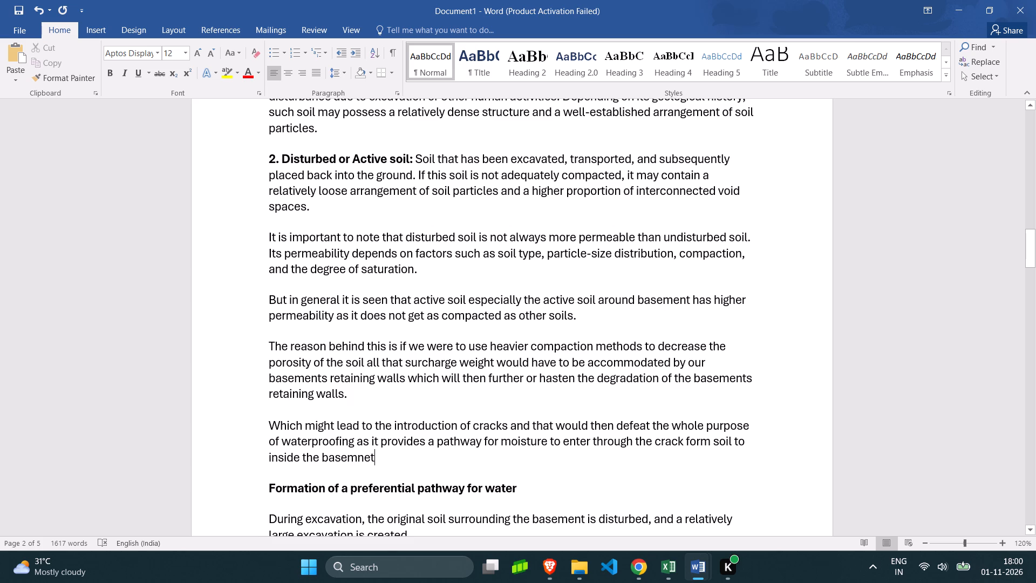
click(379, 462)
key(period)
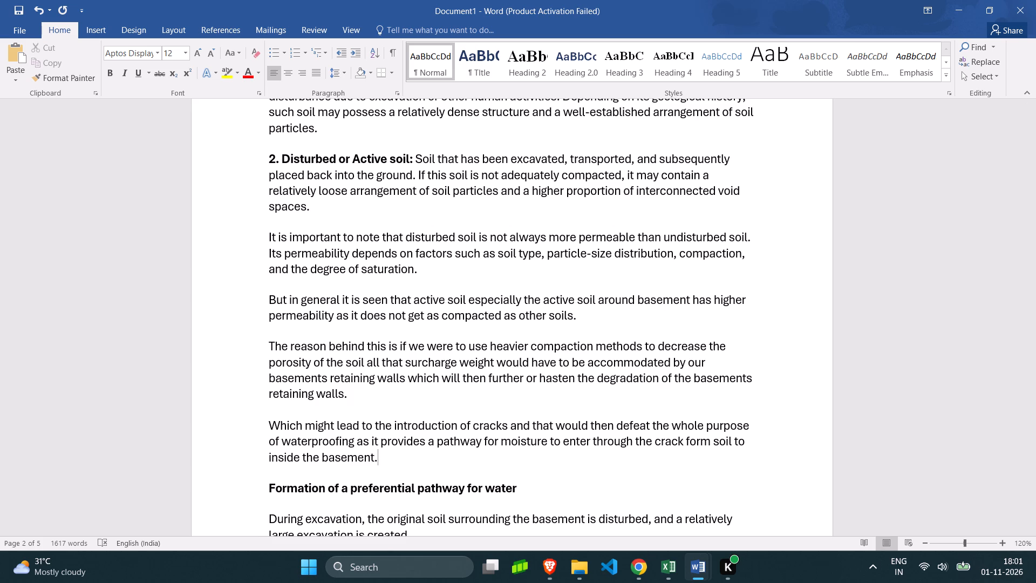
Delete the "Formation of a preferential pathway for water" heading and its paragraphs up to the Figure 1 caption.
scroll(437, 445, down, 1)
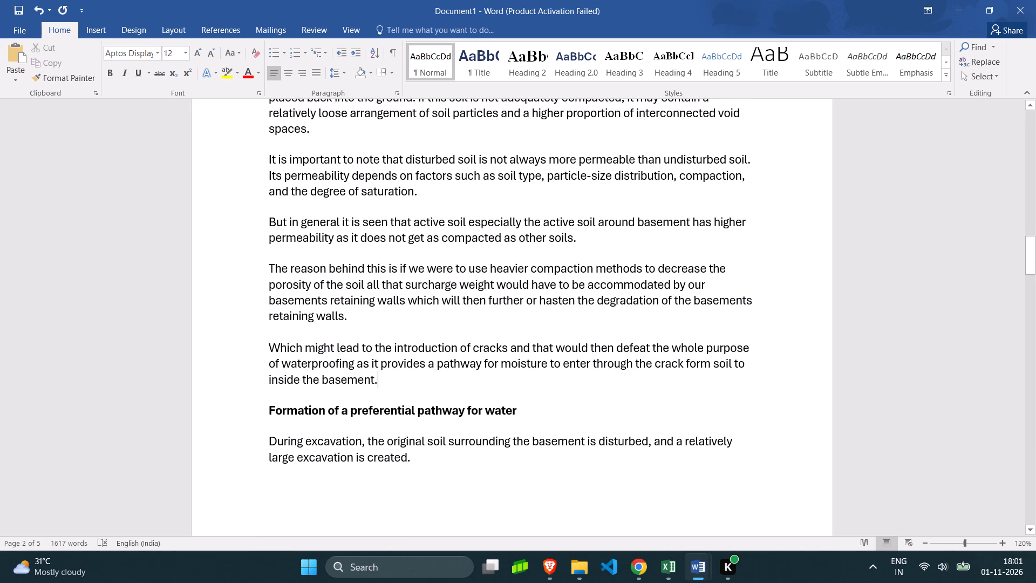
scroll(449, 397, down, 1)
drag(266, 331, 367, 358)
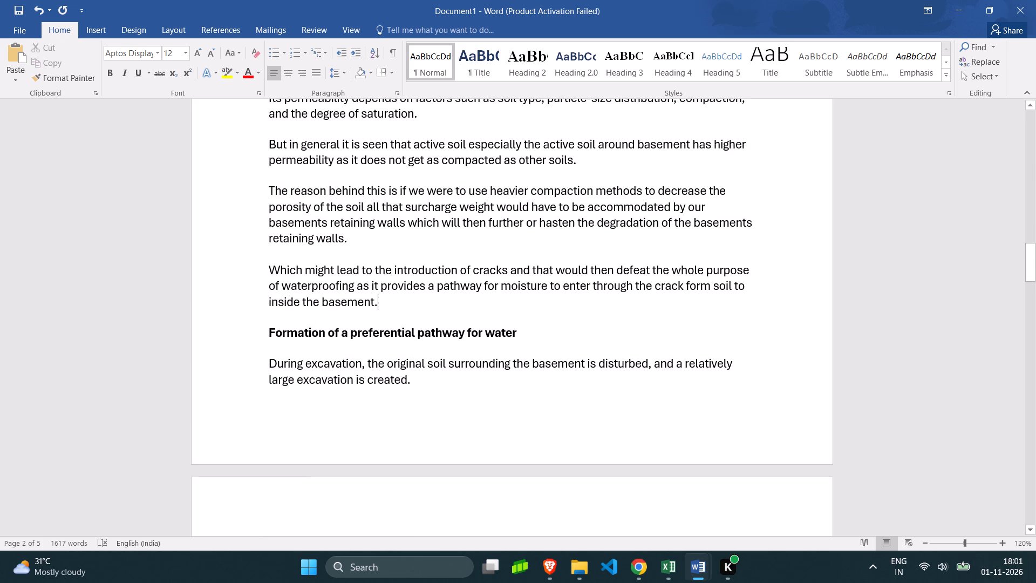
drag(367, 358, 371, 357)
scroll(446, 368, down, 3)
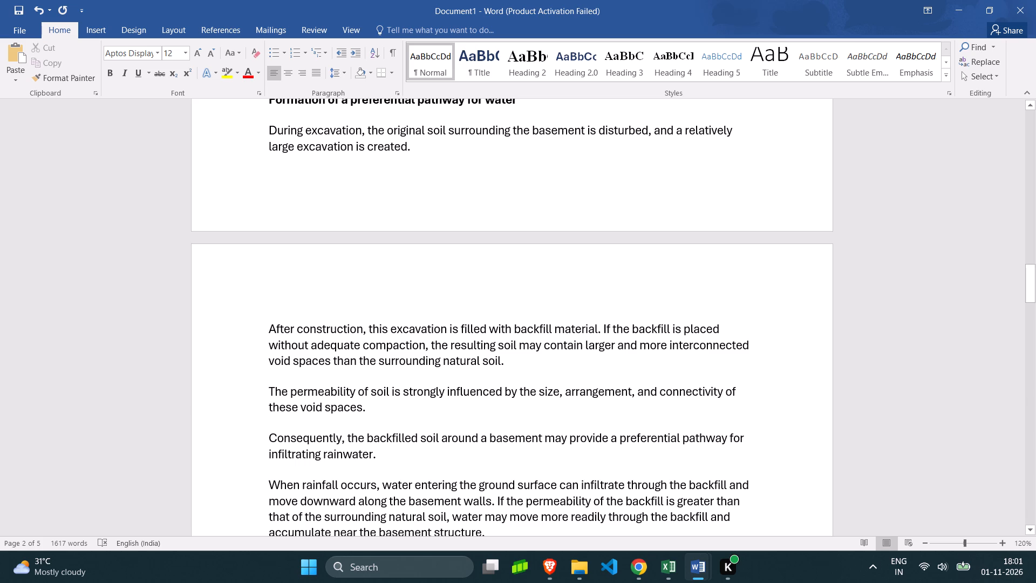
scroll(504, 405, down, 2)
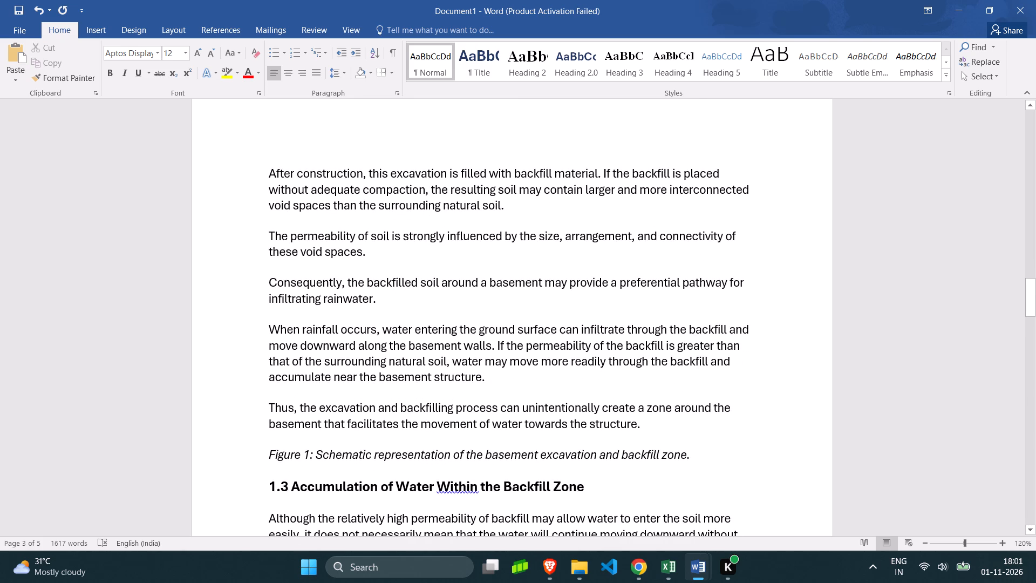
drag(637, 431, 578, 418)
click(655, 422)
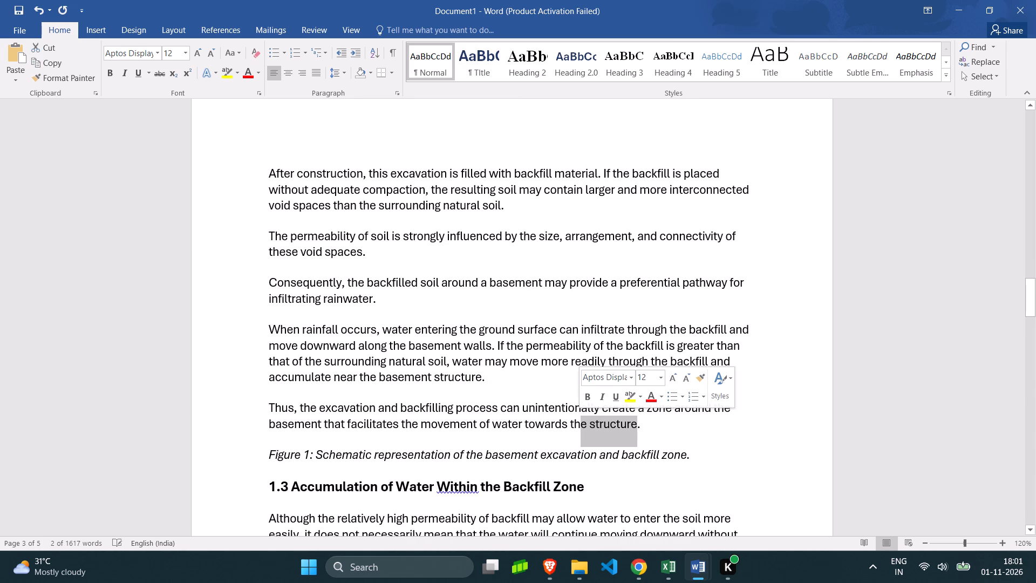
drag(655, 423, 249, 188)
scroll(394, 329, up, 2)
scroll(226, 328, up, 1)
key(BackSpace)
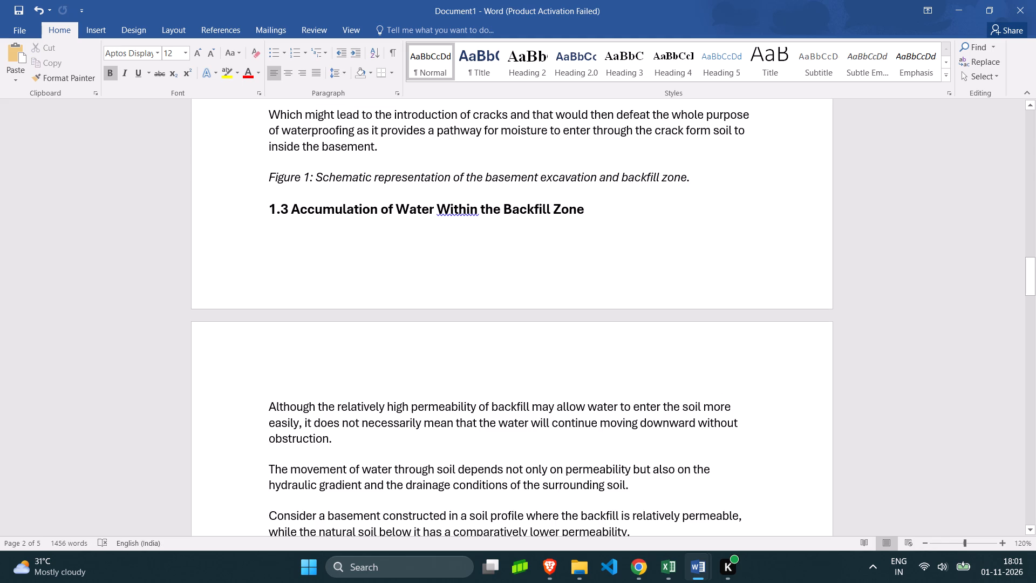
Switch to the document on water movement regarding Seepage and copy its house picture labelled Active soil and Virgin soil.
scroll(487, 188, up, 1)
scroll(517, 219, up, 1)
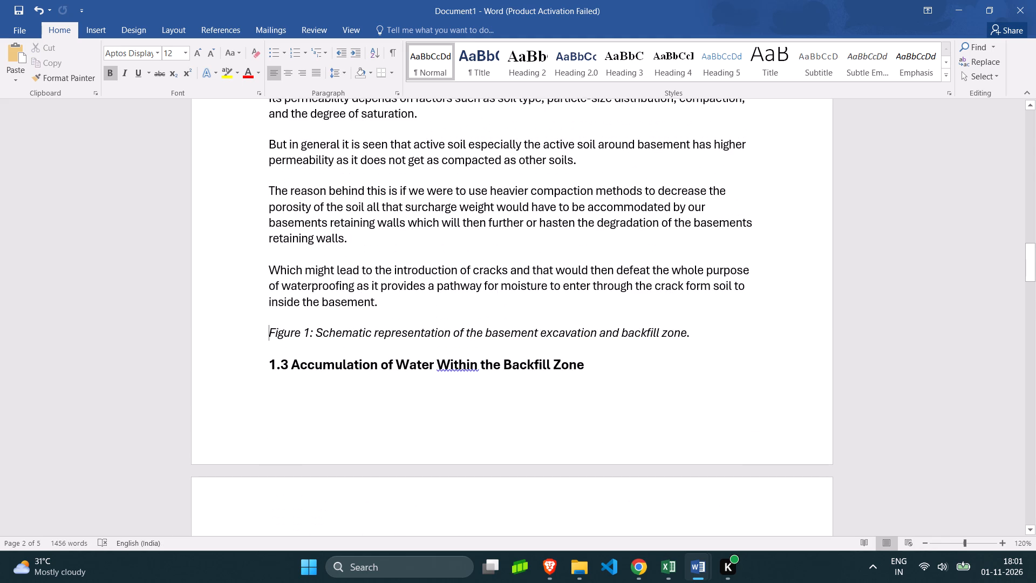
scroll(473, 311, down, 1)
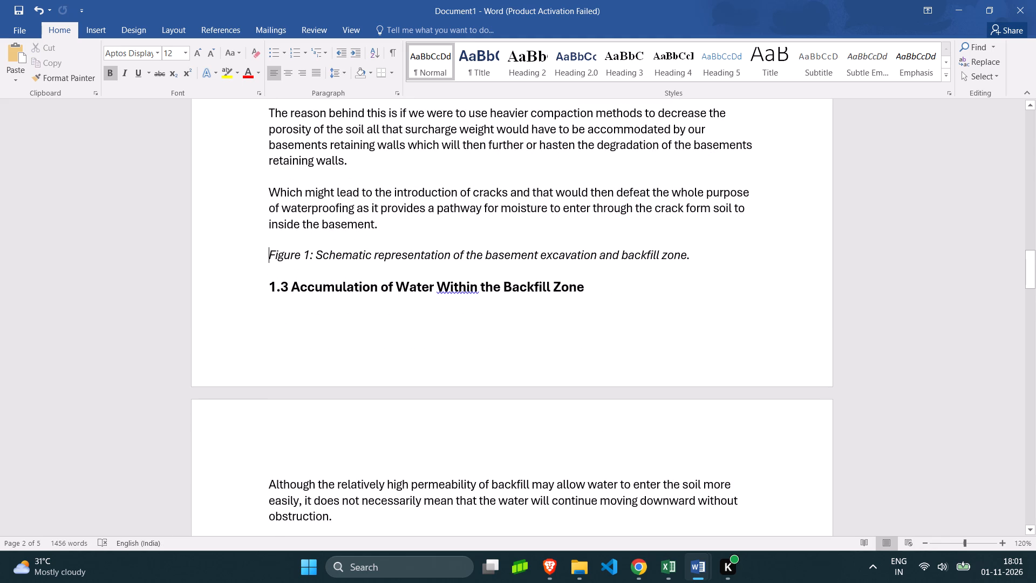
click(691, 261)
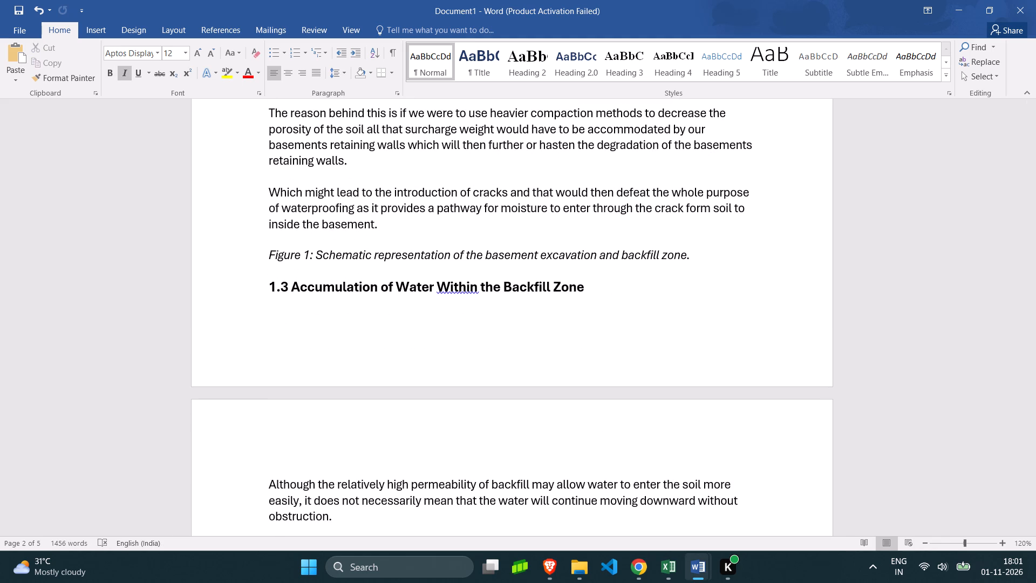
click(626, 513)
scroll(455, 317, up, 3)
scroll(455, 318, down, 2)
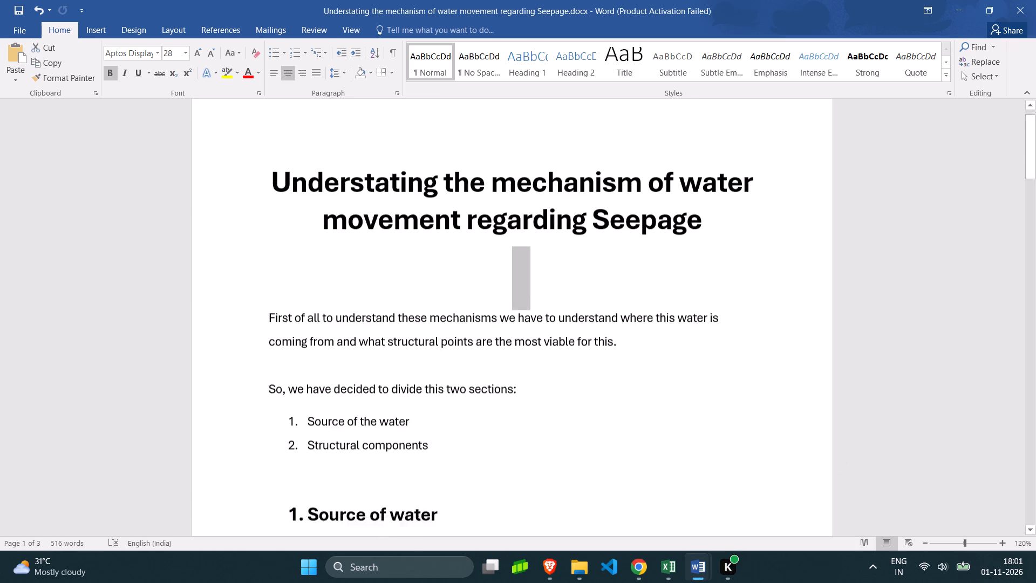
scroll(455, 323, down, 10)
click(472, 328)
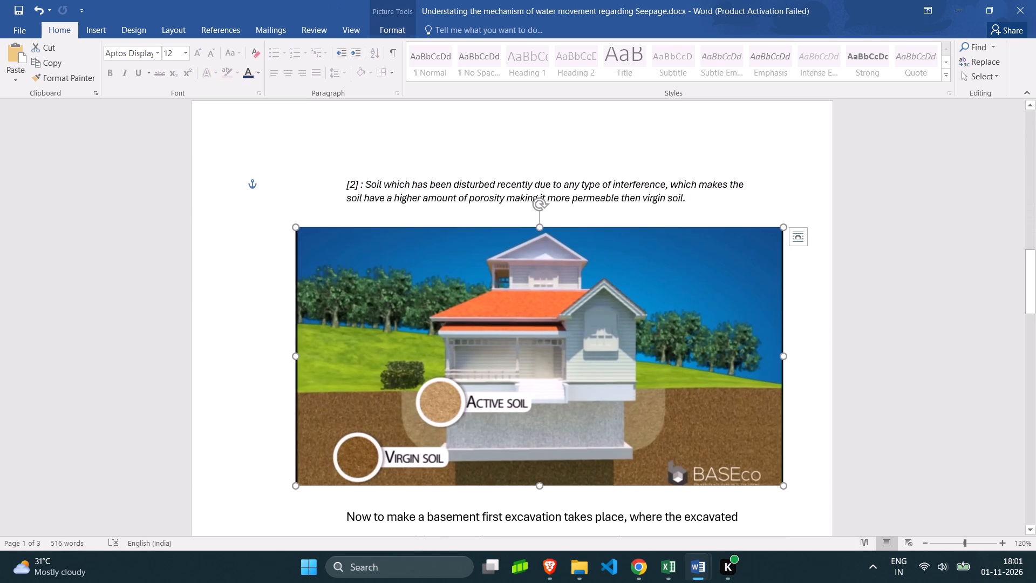
key(ctrl+c)
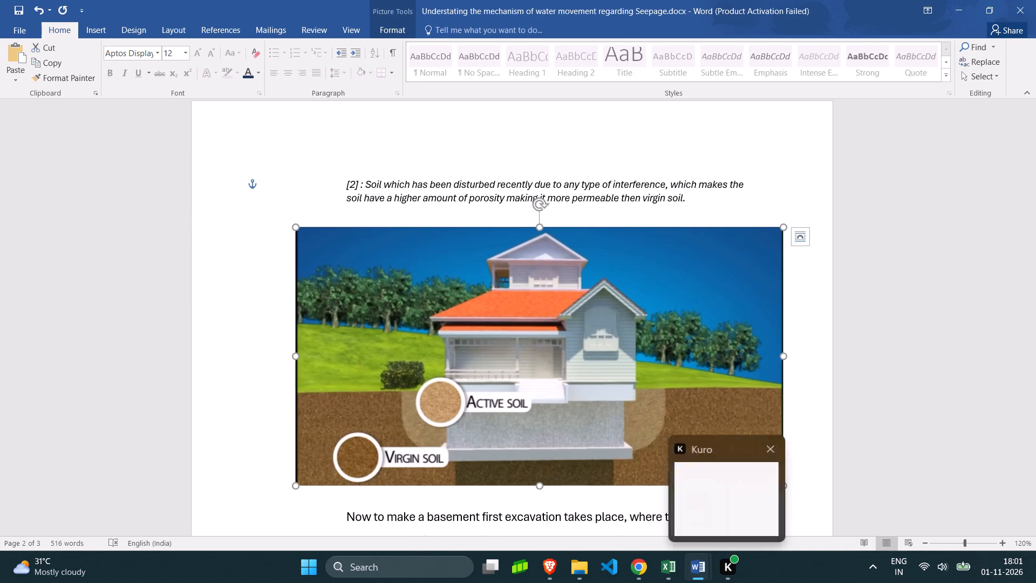
Return to Document1 and paste the picture on a new line below the "Disturbed or Active soil" definition.
click(771, 486)
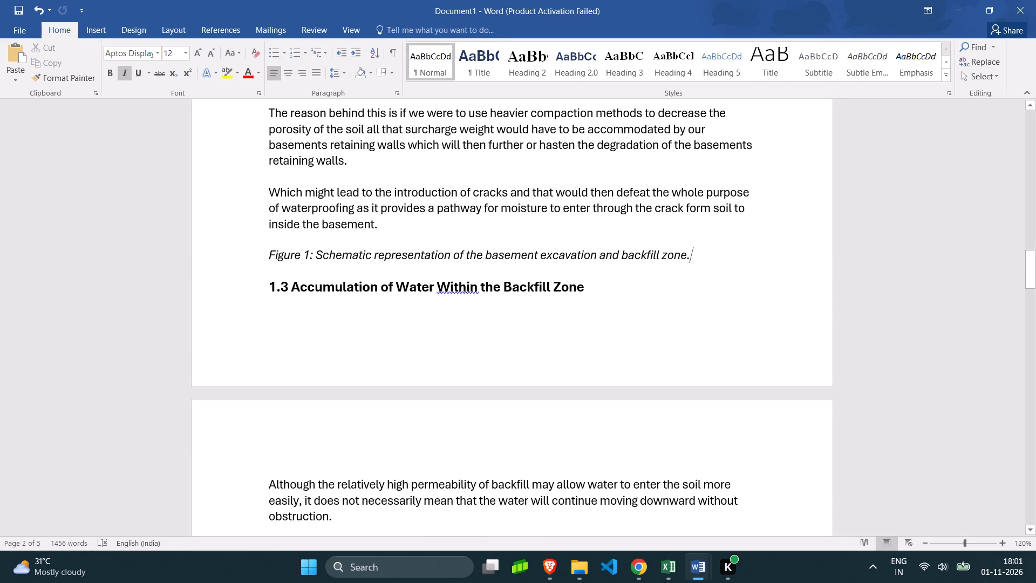
scroll(448, 235, up, 6)
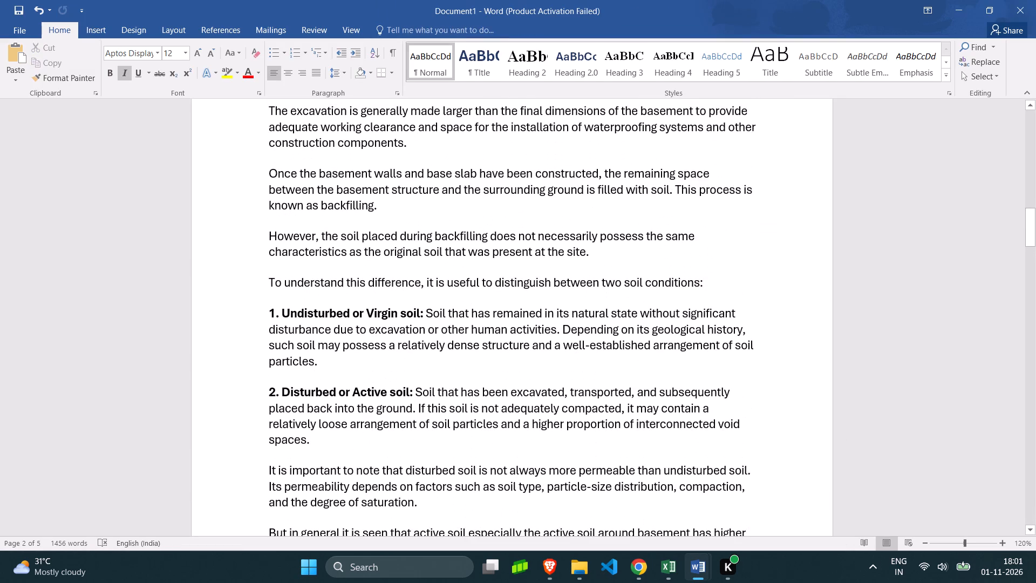
scroll(456, 290, down, 1)
click(326, 376)
key(Return)
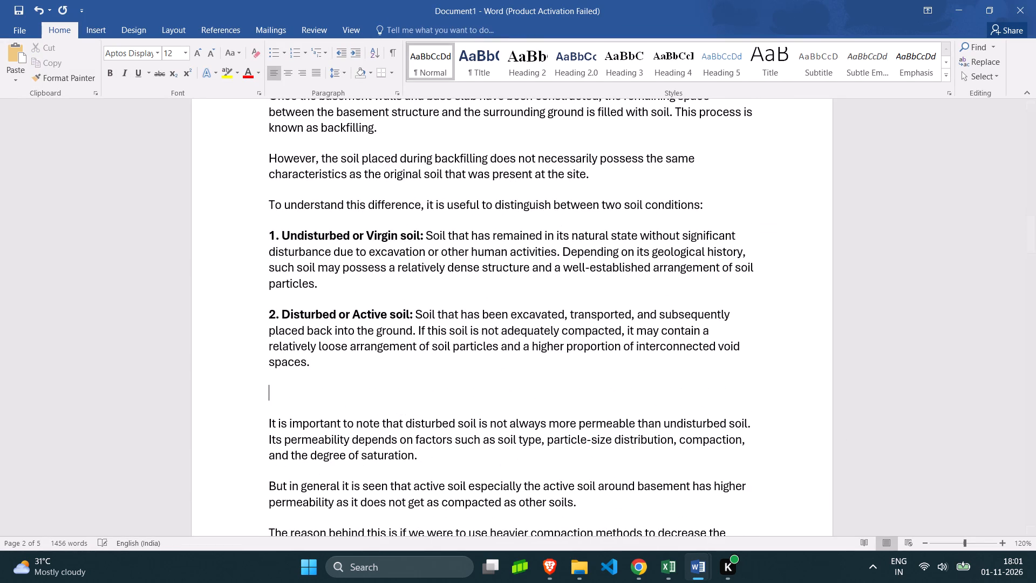
key(ctrl+v)
Move the pasted picture up to sit directly beneath the "Disturbed or Active soil" paragraph, roughly in line with the text margins.
drag(454, 304, 451, 282)
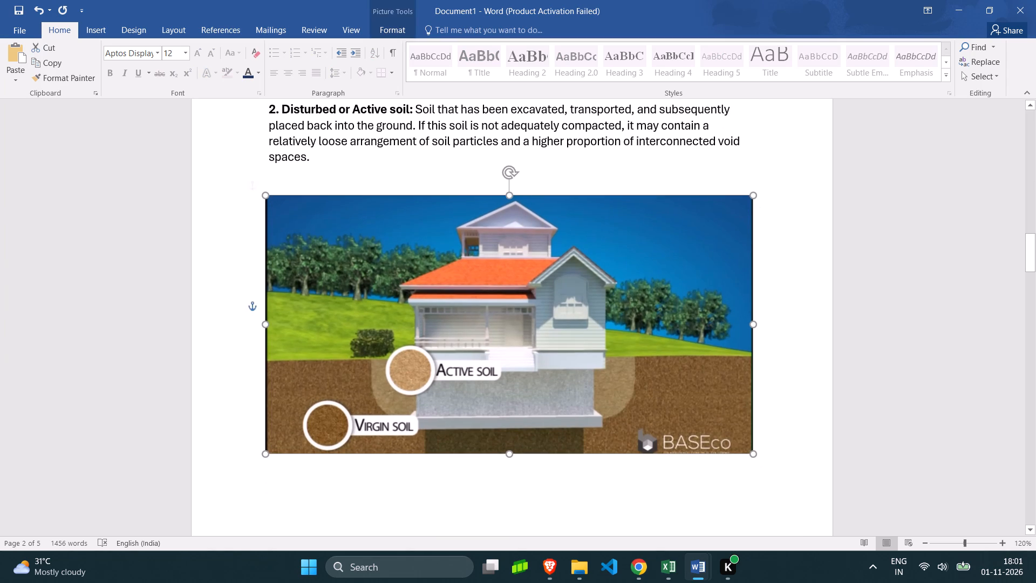
drag(451, 282, 451, 274)
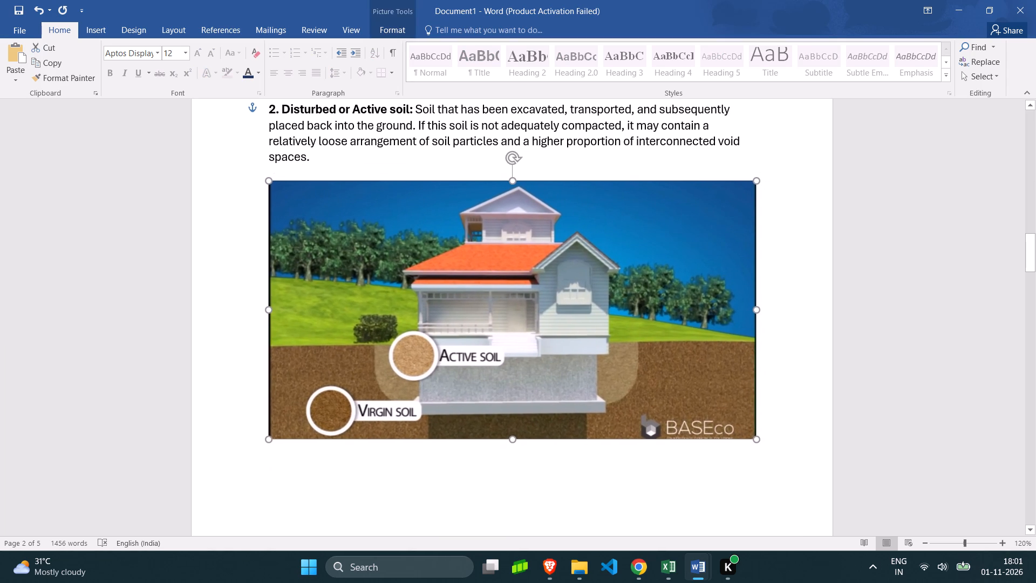
drag(451, 274, 451, 275)
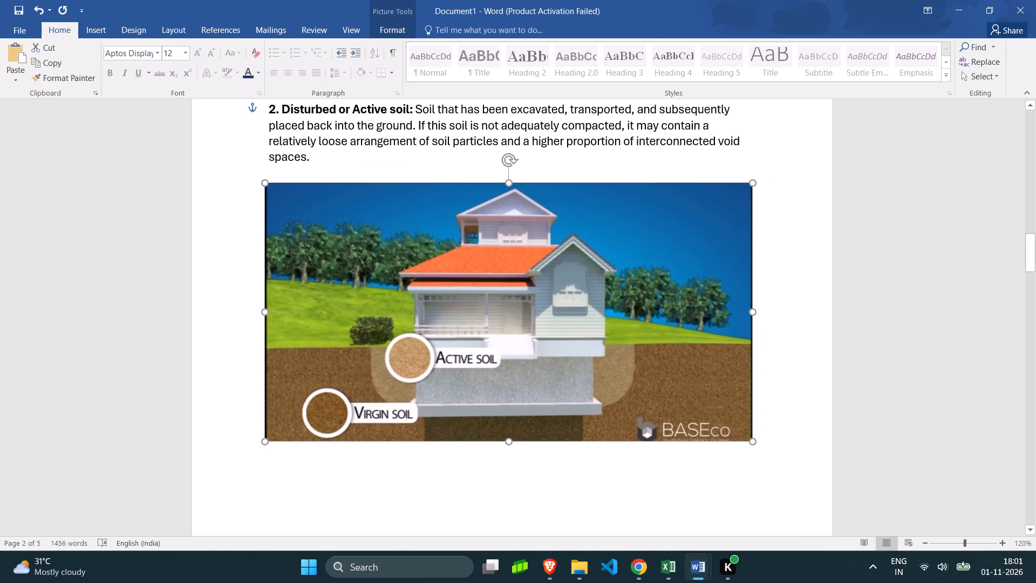
Nudge the Active soil and Virgin soil picture into line with the text margins and check its layout options.
drag(451, 275, 454, 274)
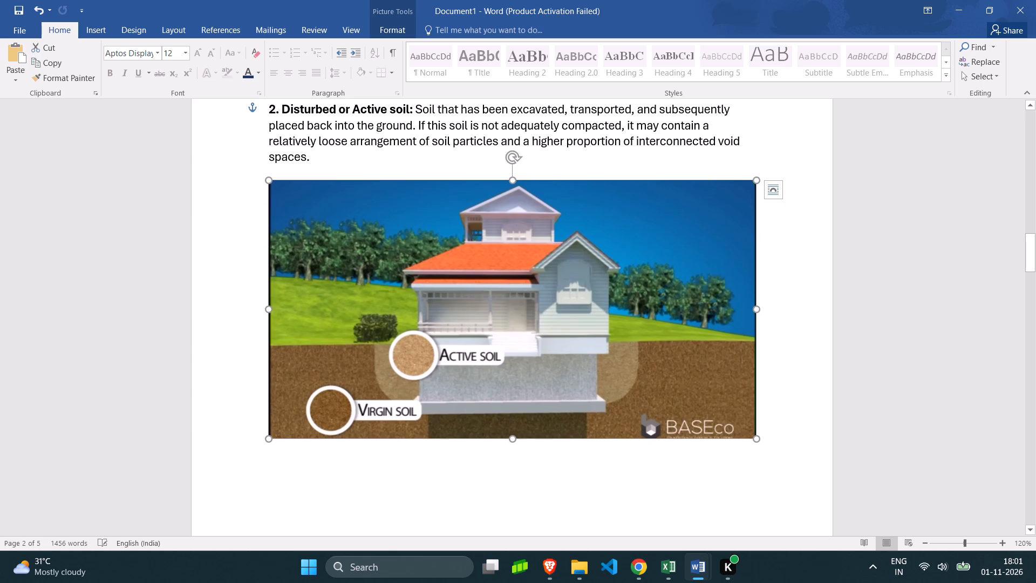
click(771, 203)
click(711, 223)
click(773, 193)
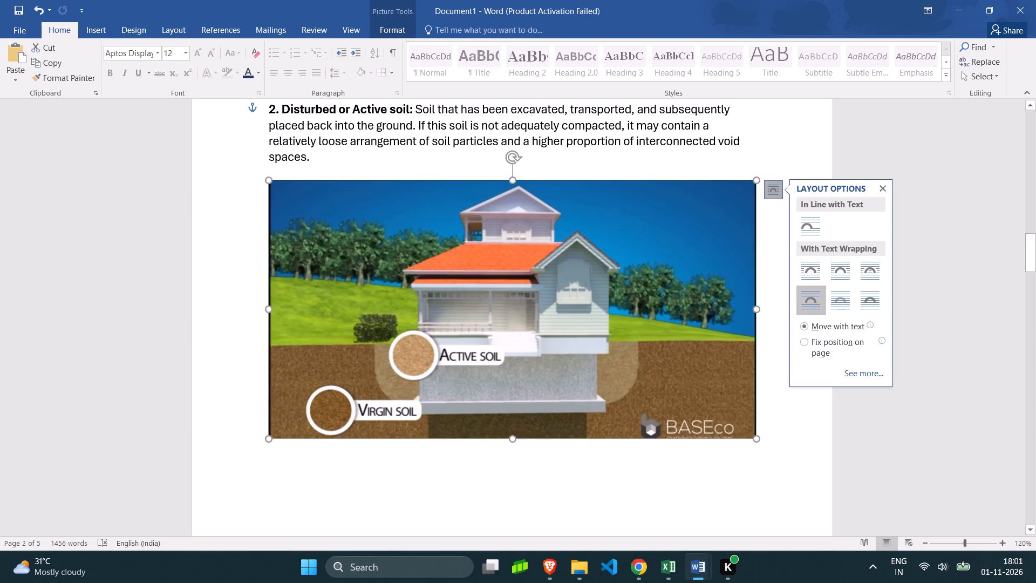
click(792, 462)
scroll(771, 456, down, 3)
scroll(619, 399, down, 1)
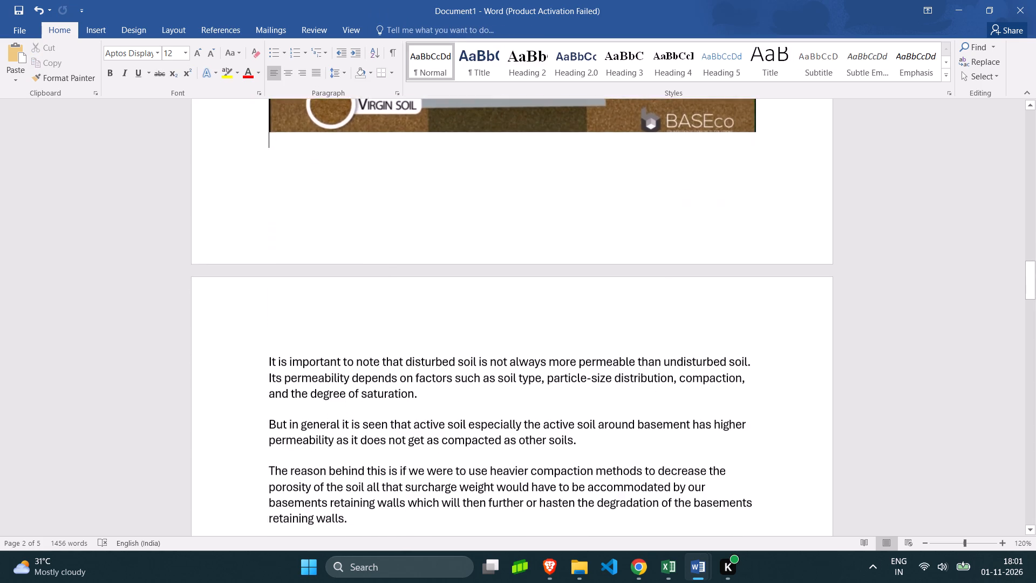
scroll(619, 399, up, 3)
scroll(614, 400, down, 1)
scroll(614, 400, up, 3)
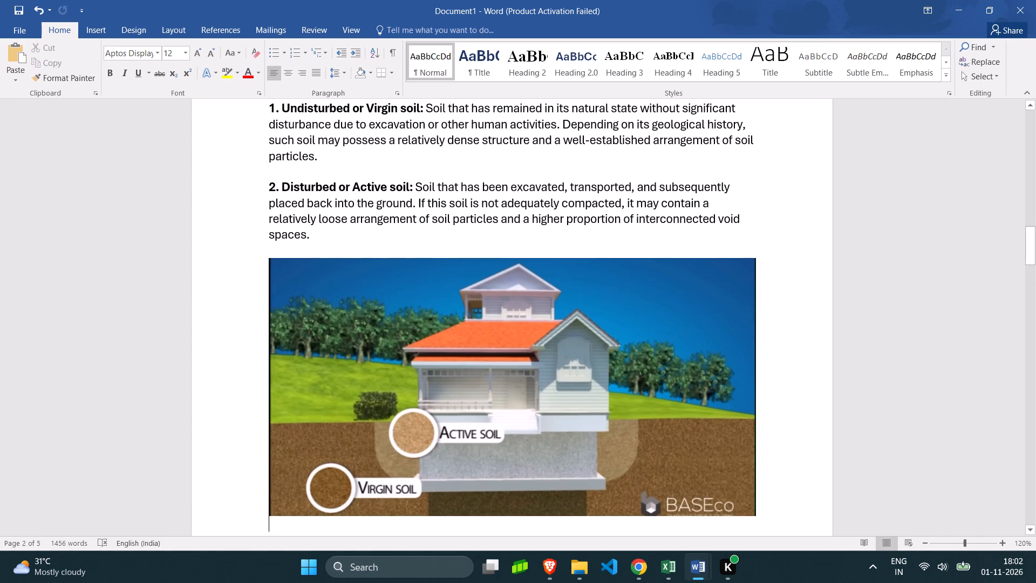
Switch to the document on water movement regarding Seepage and copy its house picture showing water collected in the soil beside the basement.
click(494, 370)
scroll(524, 302, up, 3)
scroll(548, 374, up, 3)
scroll(545, 405, down, 3)
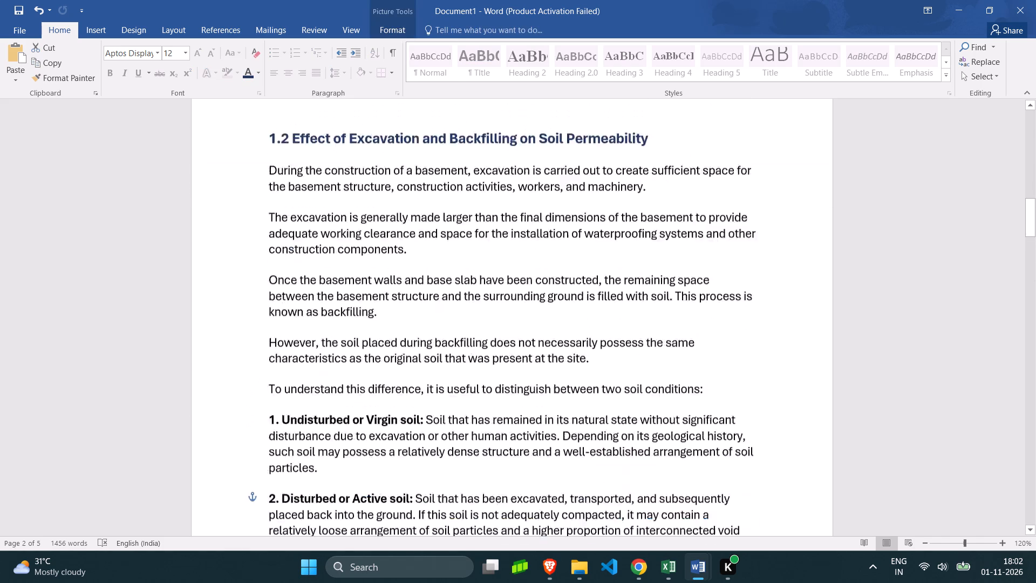
scroll(545, 405, down, 13)
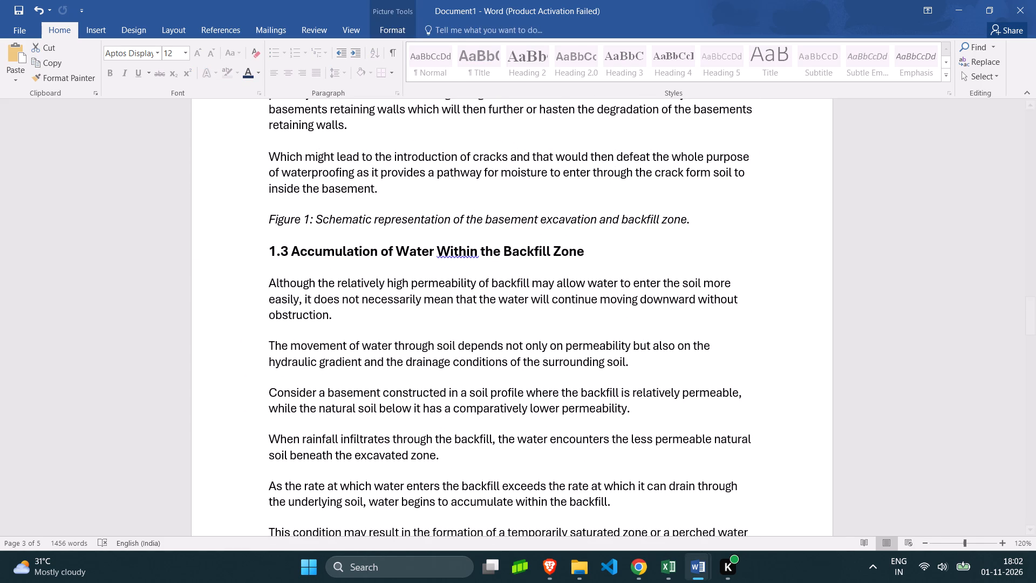
click(645, 496)
scroll(501, 457, down, 7)
scroll(514, 413, down, 3)
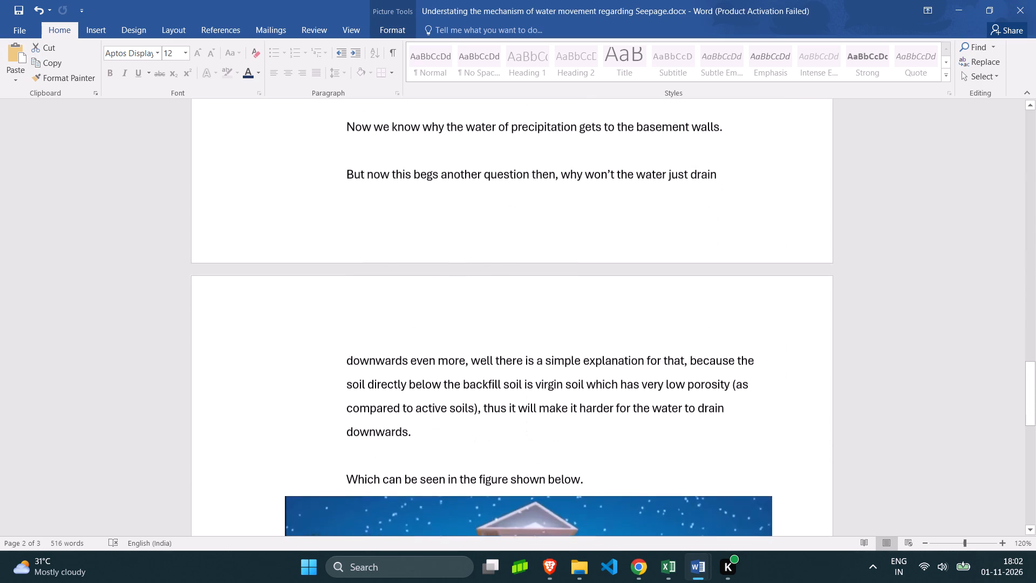
scroll(514, 411, down, 3)
click(523, 367)
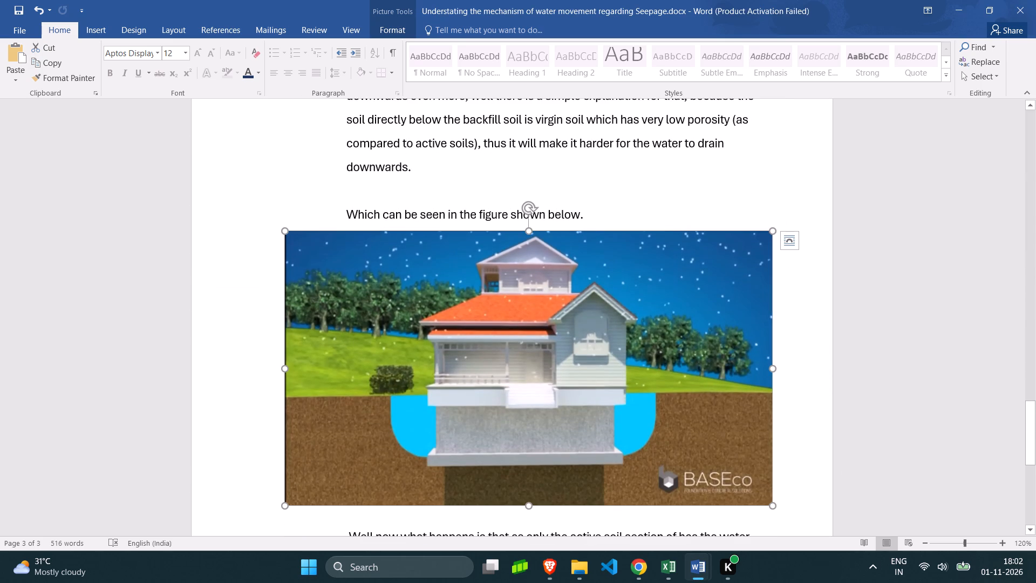
key(ctrl+c)
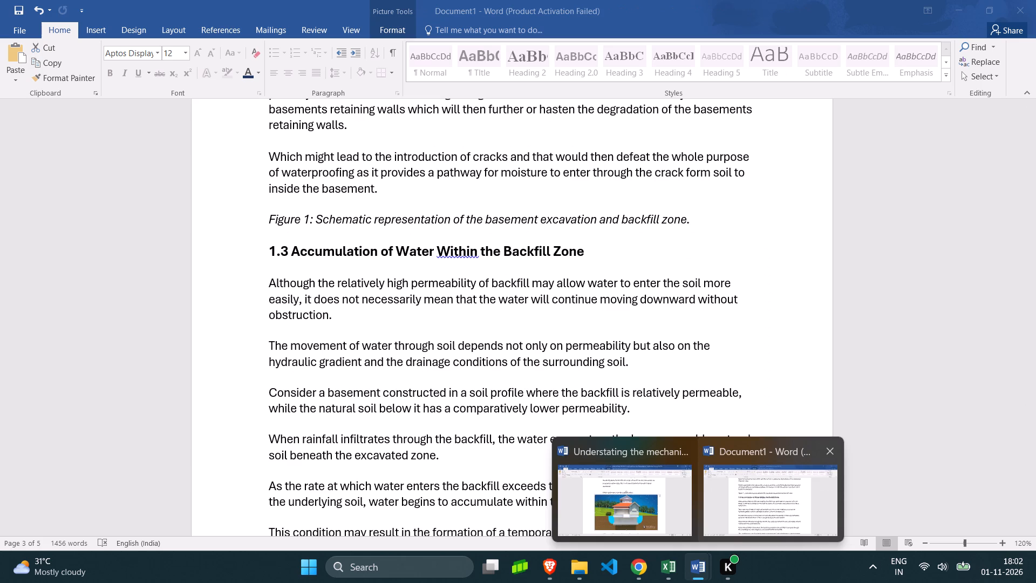
Return to Document1 and paste the picture below the paragraph ending "without significant accumulation", above the Figure 2 caption, aligned with the text margins.
click(724, 506)
scroll(577, 371, down, 1)
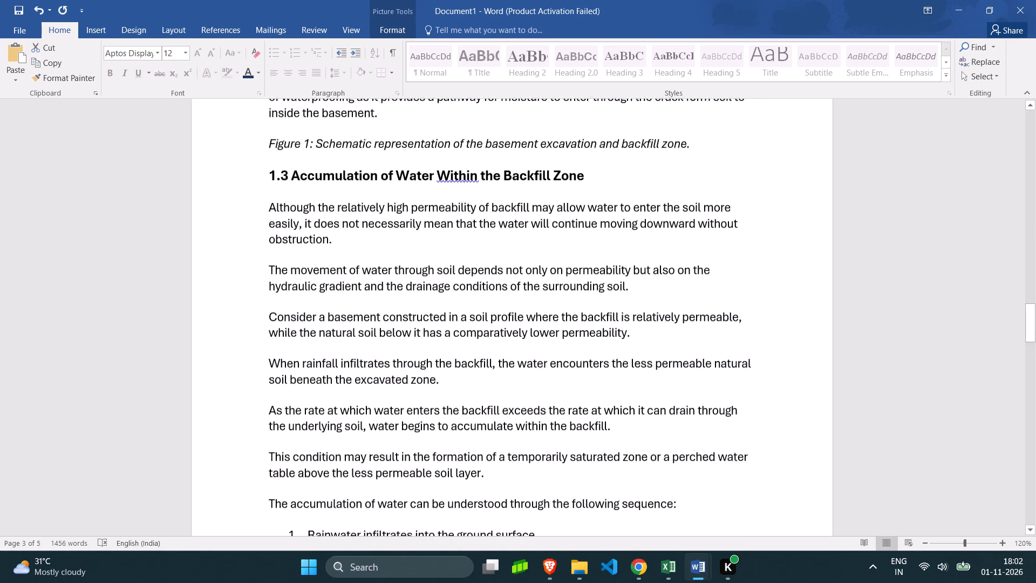
scroll(584, 371, down, 2)
scroll(584, 371, up, 1)
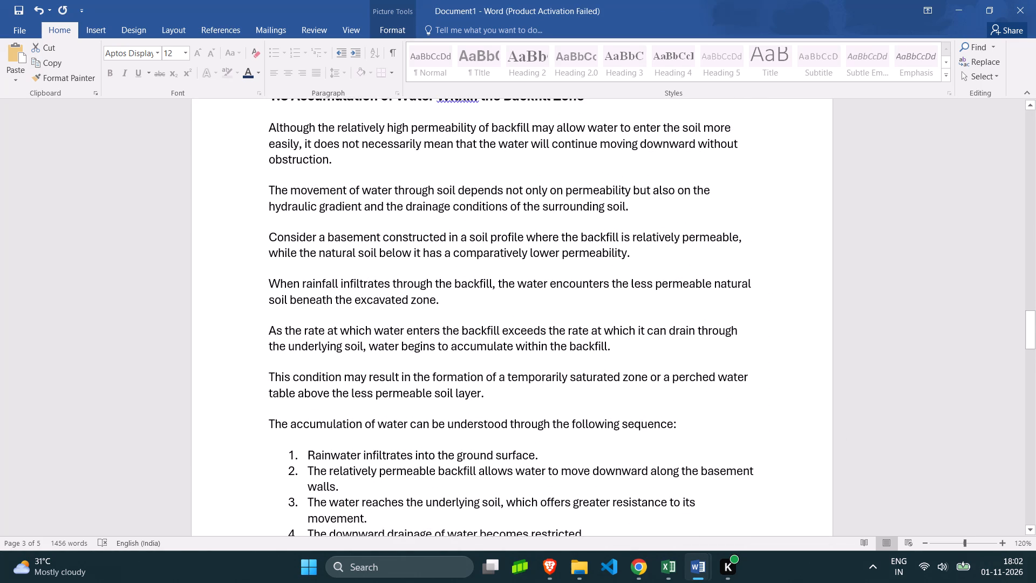
scroll(584, 371, down, 7)
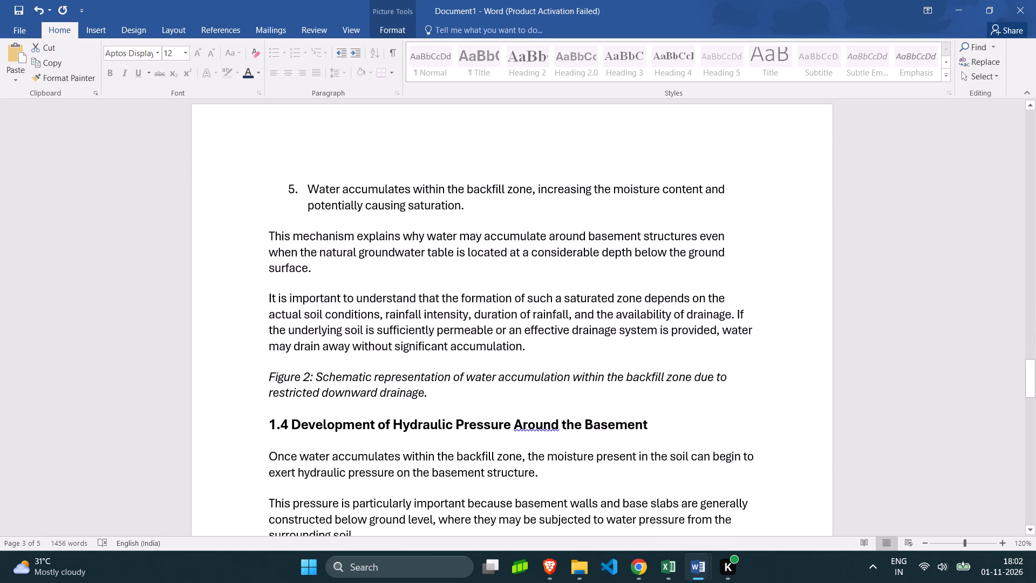
click(539, 349)
key(Return)
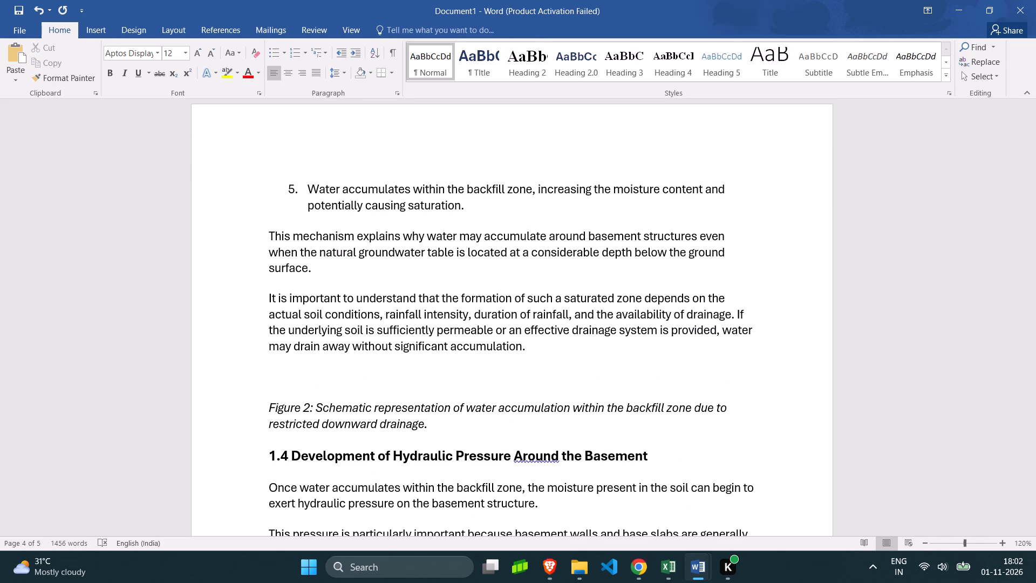
key(ctrl+v)
drag(560, 374, 553, 321)
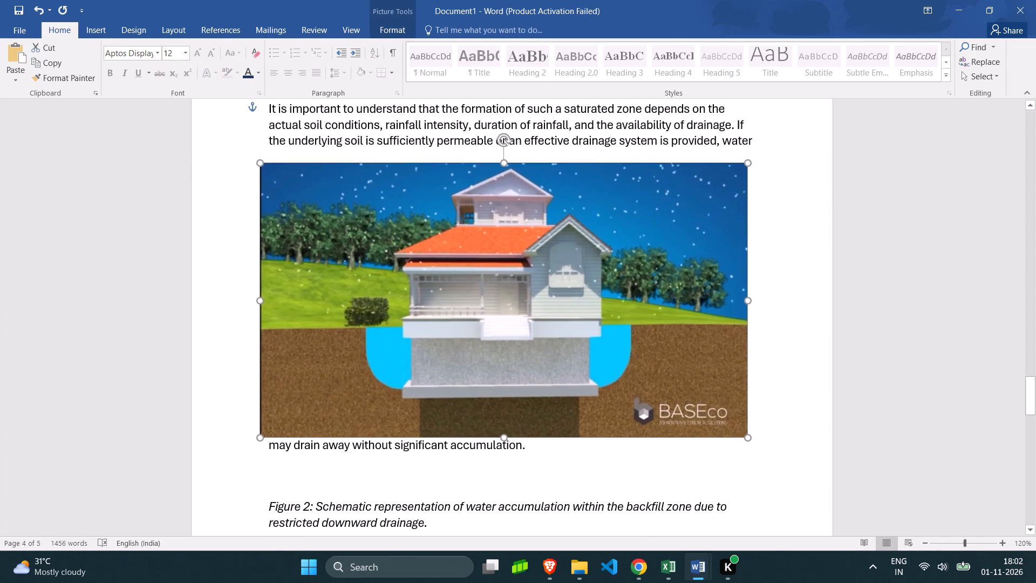
drag(553, 321, 560, 342)
Delete the Figure 2 caption on water accumulation within the backfill zone.
scroll(548, 361, down, 1)
drag(441, 439, 332, 422)
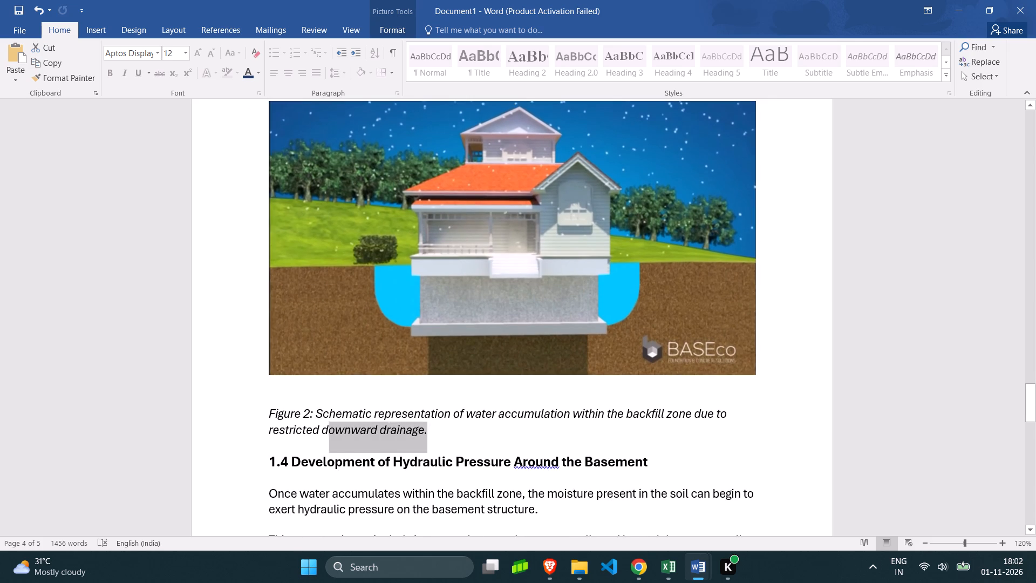
drag(332, 422, 275, 409)
key(BackSpace)
Delete the Figure 1 caption above the heading "1.3 Accumulation of Water Within the Backfill Zone".
scroll(331, 409, up, 6)
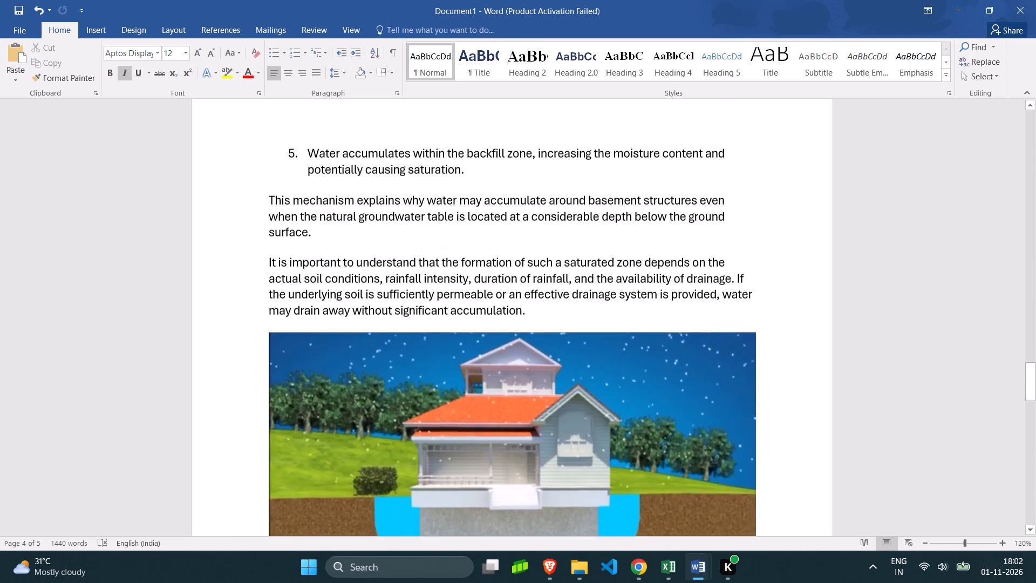
scroll(341, 415, up, 10)
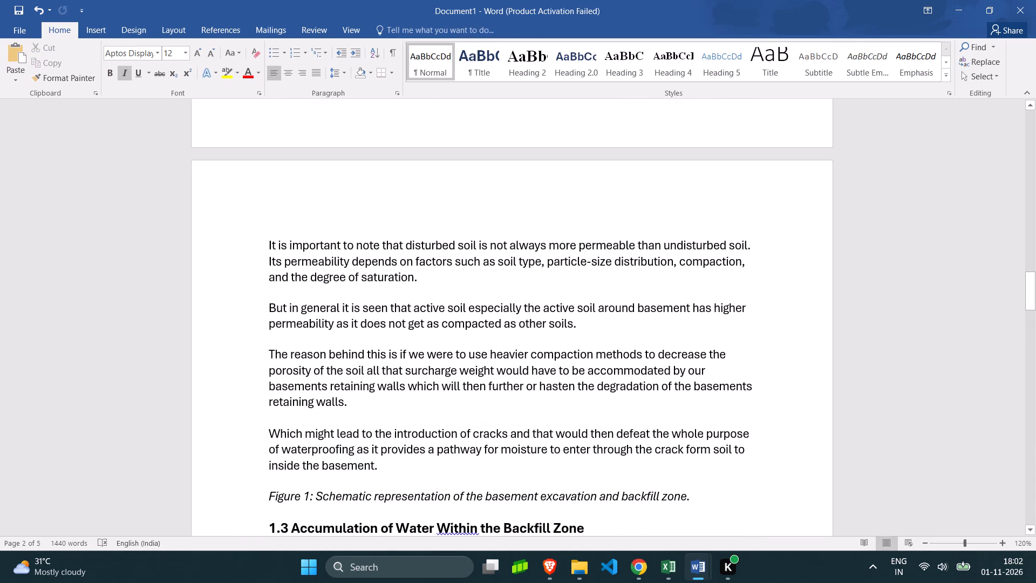
drag(701, 498, 271, 504)
key(BackSpace)
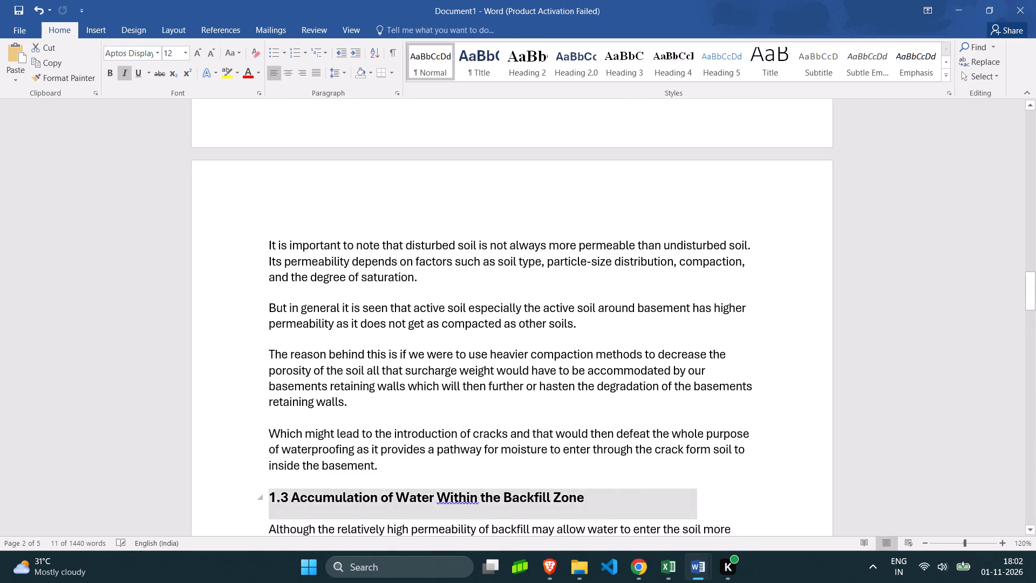
Turn off italics at heading 1.3, apply the 1 Title style to the heading, and reduce its font size to 14.
scroll(345, 498, down, 2)
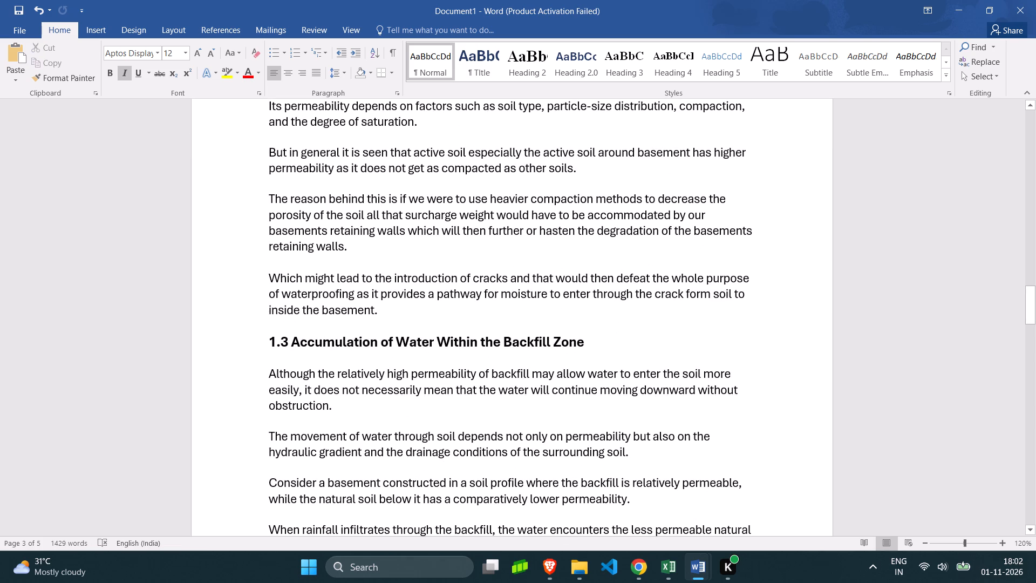
click(128, 72)
scroll(345, 349, up, 2)
scroll(342, 362, down, 2)
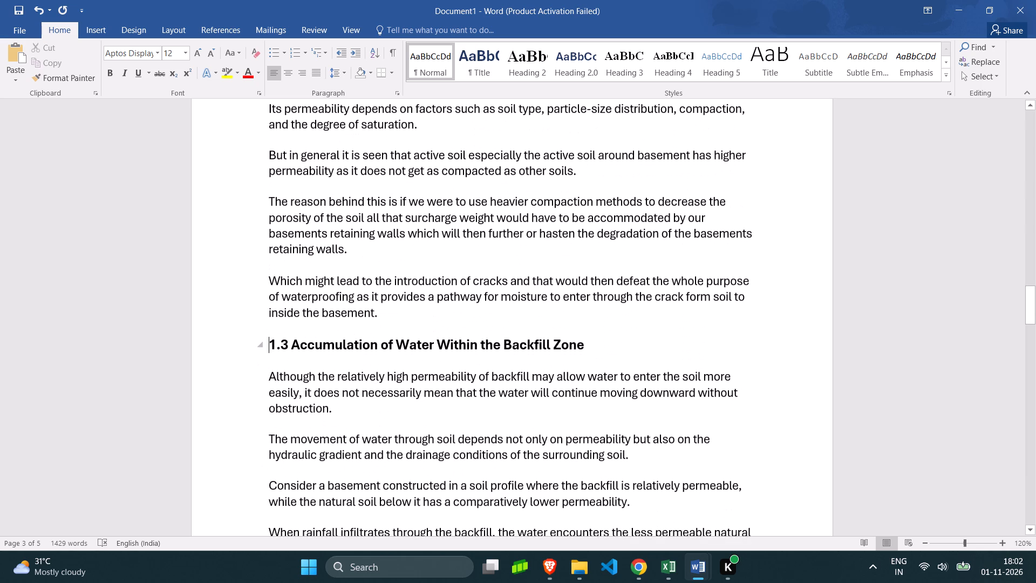
click(198, 333)
click(474, 72)
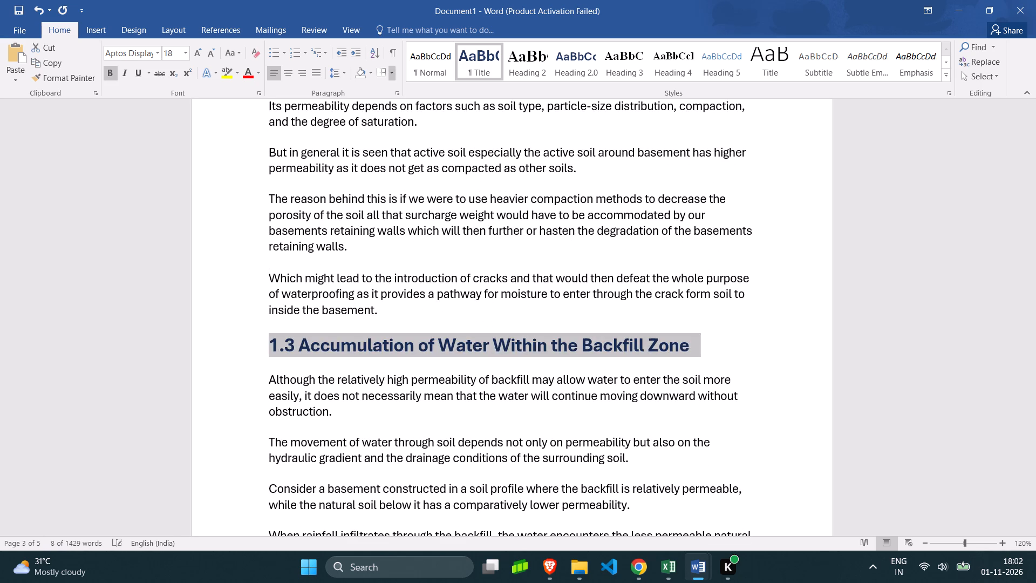
double_click(208, 52)
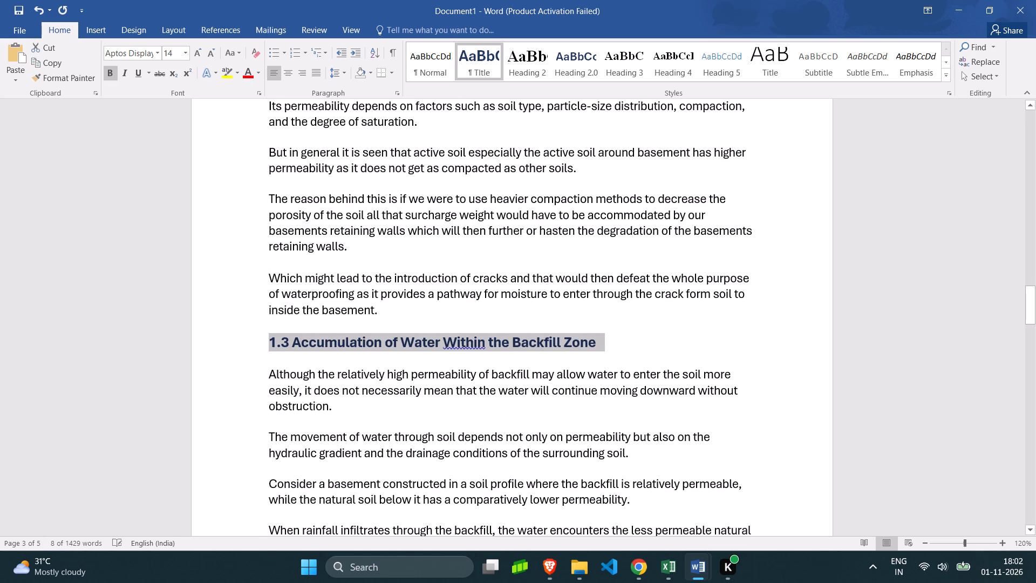
Set the line spacing of heading 1.3 to 1.5.
scroll(350, 323, up, 9)
scroll(350, 323, down, 5)
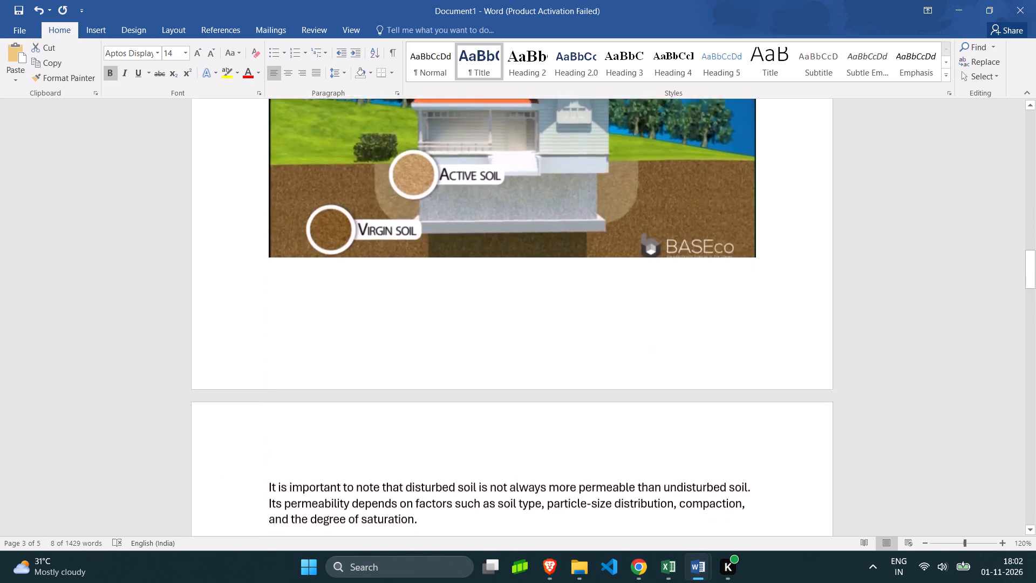
scroll(345, 323, down, 4)
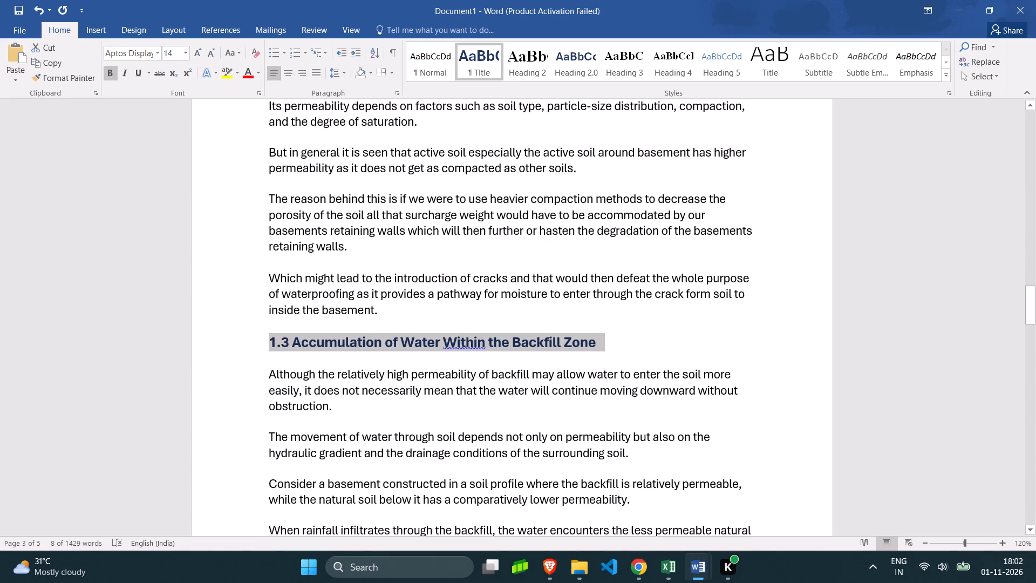
click(346, 72)
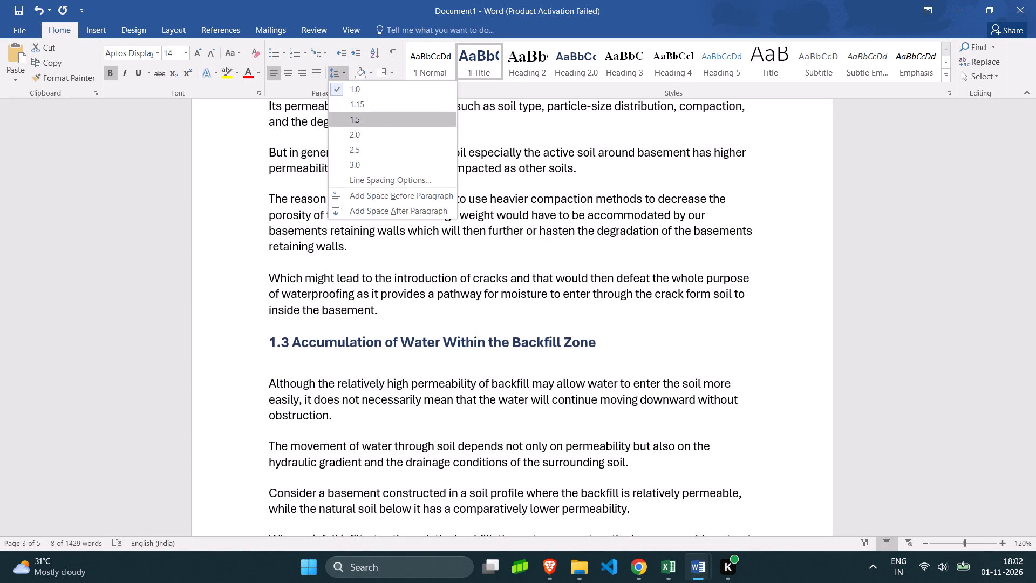
click(371, 114)
click(664, 359)
Compare the formatting and spacing of heading 1.3 with heading 1.2 on the earlier page.
scroll(621, 394, up, 4)
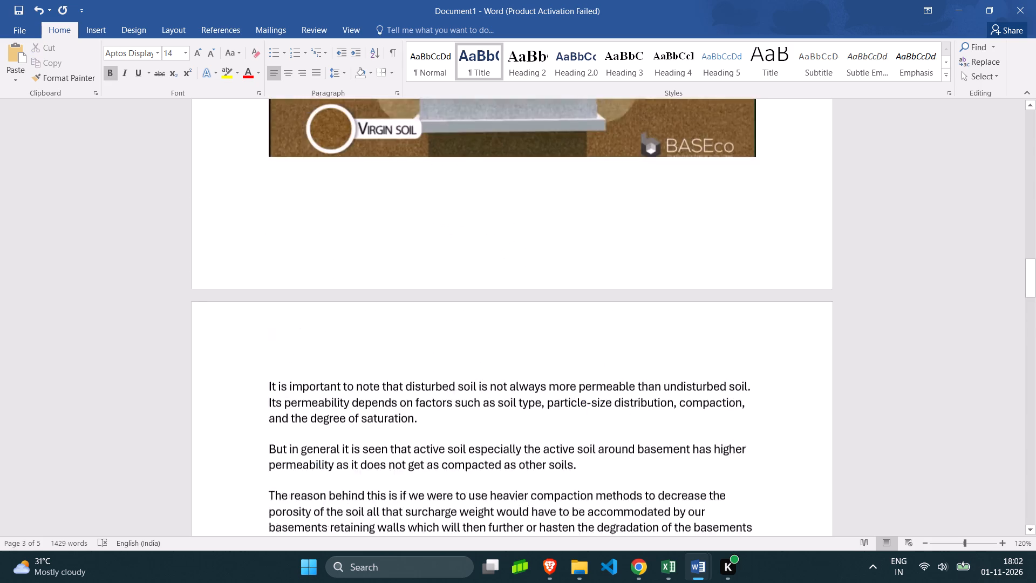
scroll(619, 397, up, 11)
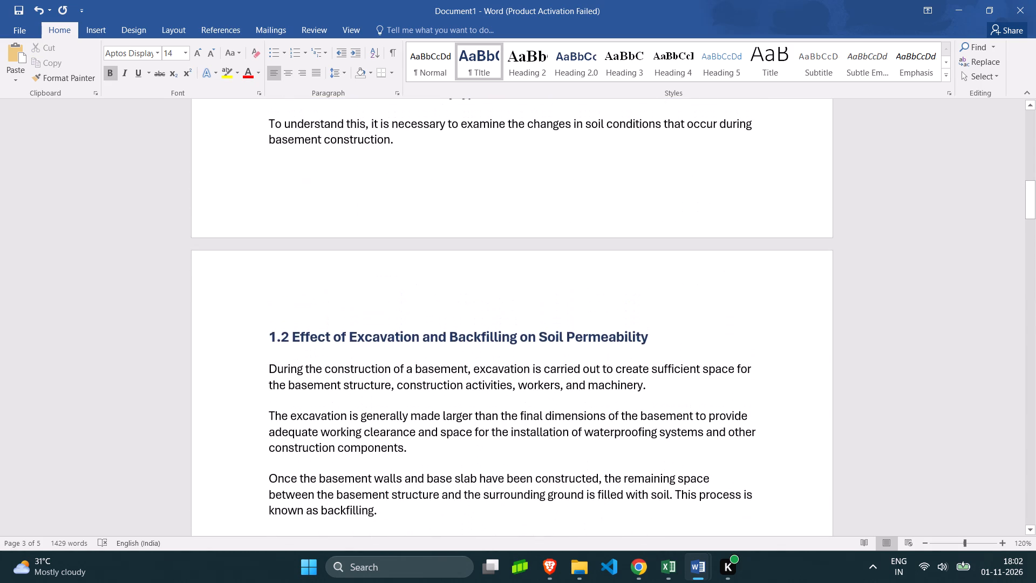
scroll(605, 414, down, 17)
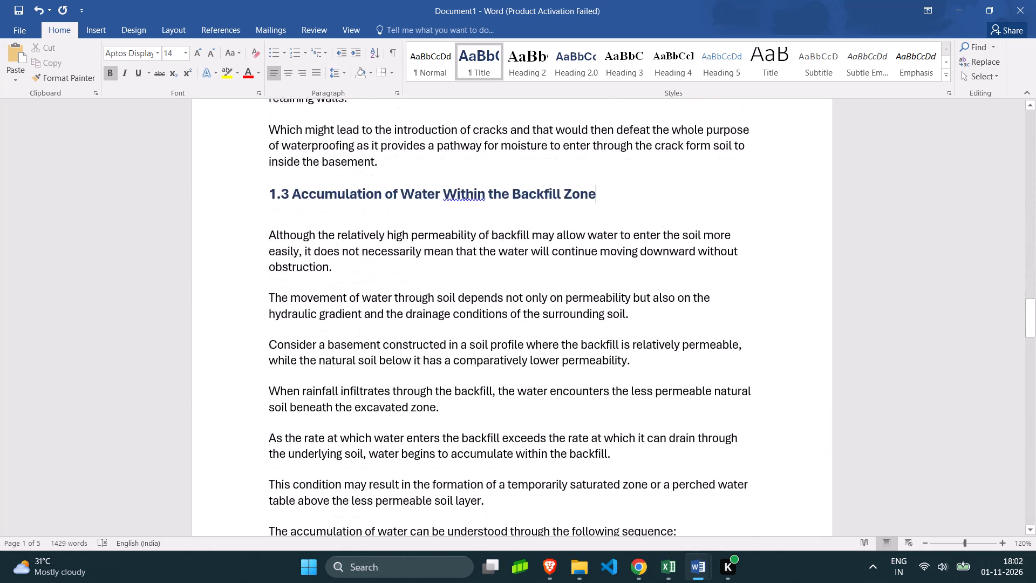
scroll(592, 427, up, 1)
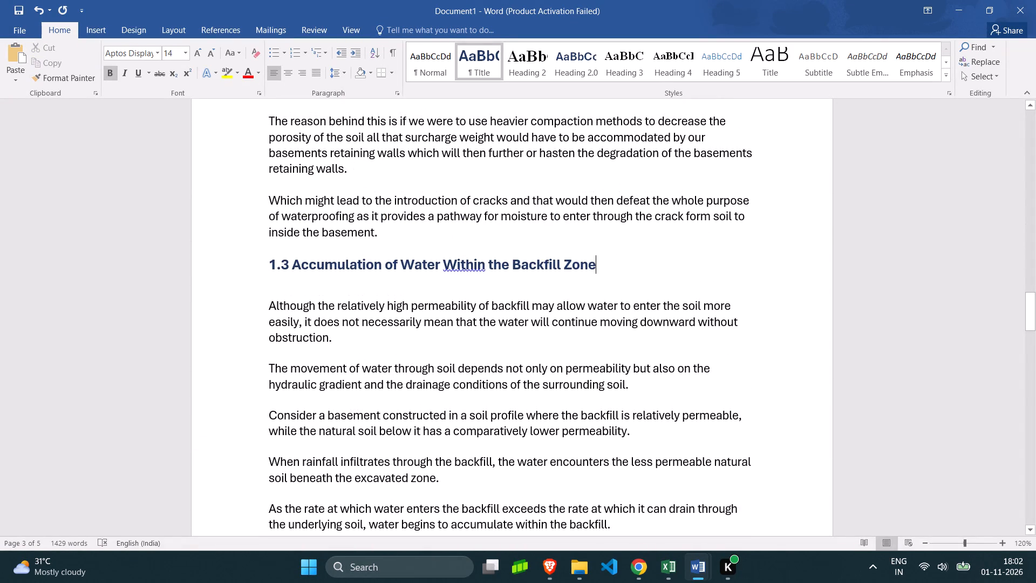
scroll(397, 247, up, 3)
scroll(397, 248, down, 1)
scroll(397, 248, up, 3)
Apply the 1 Title style to heading "1.4 Development of Hydraulic Pressure Around the Basement" and reduce its font two sizes to match heading 1.3.
scroll(397, 248, down, 16)
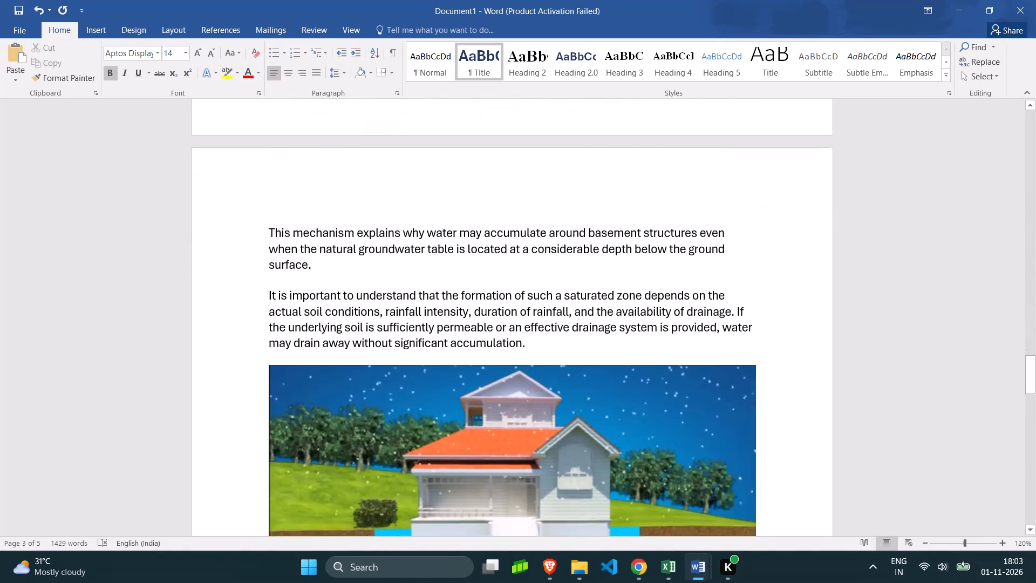
scroll(397, 248, down, 2)
click(168, 364)
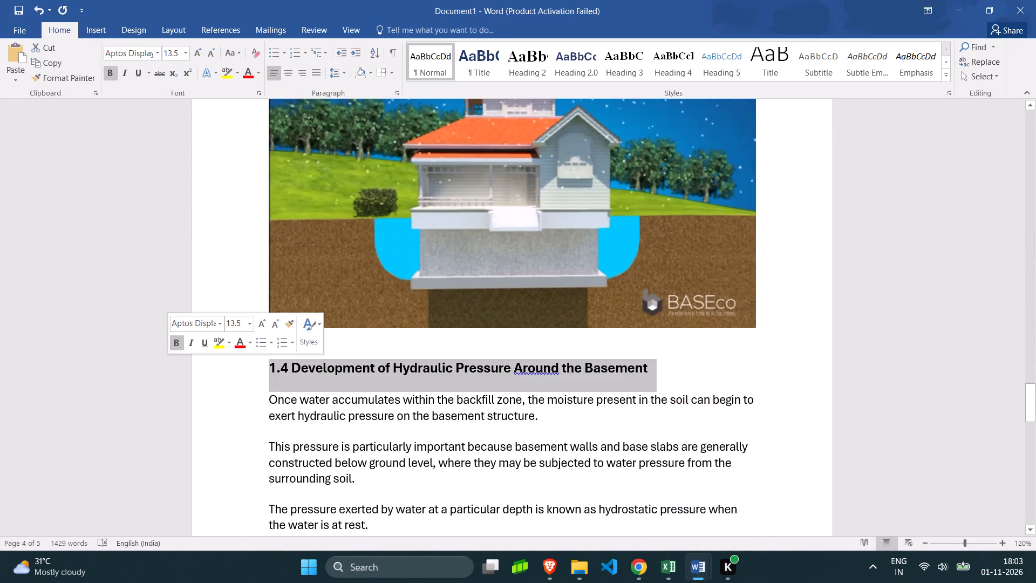
click(465, 59)
double_click(213, 54)
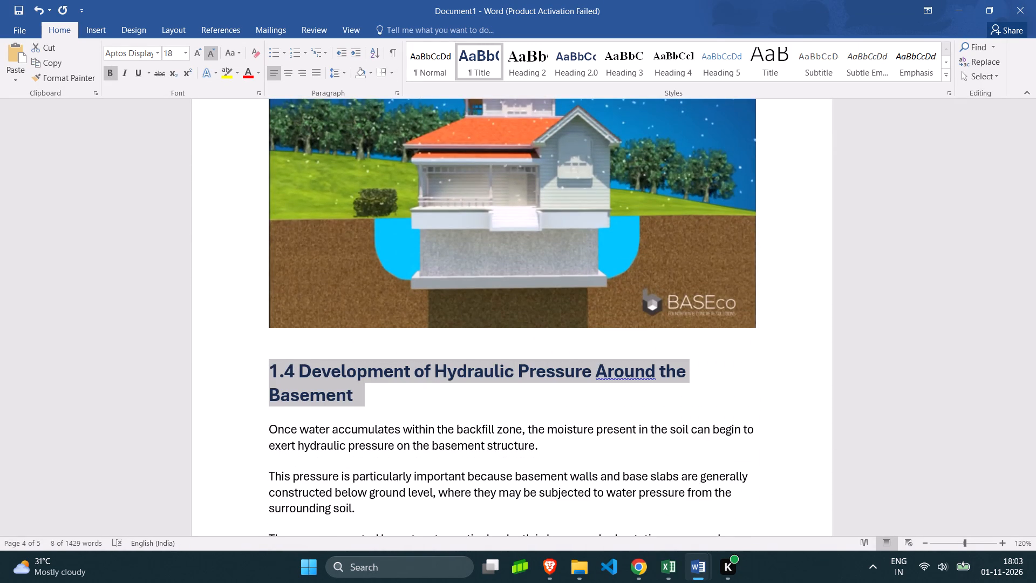
click(790, 392)
Correct the capitalised word "Around" to "around" in the heading of section 1.4.
scroll(605, 465, down, 1)
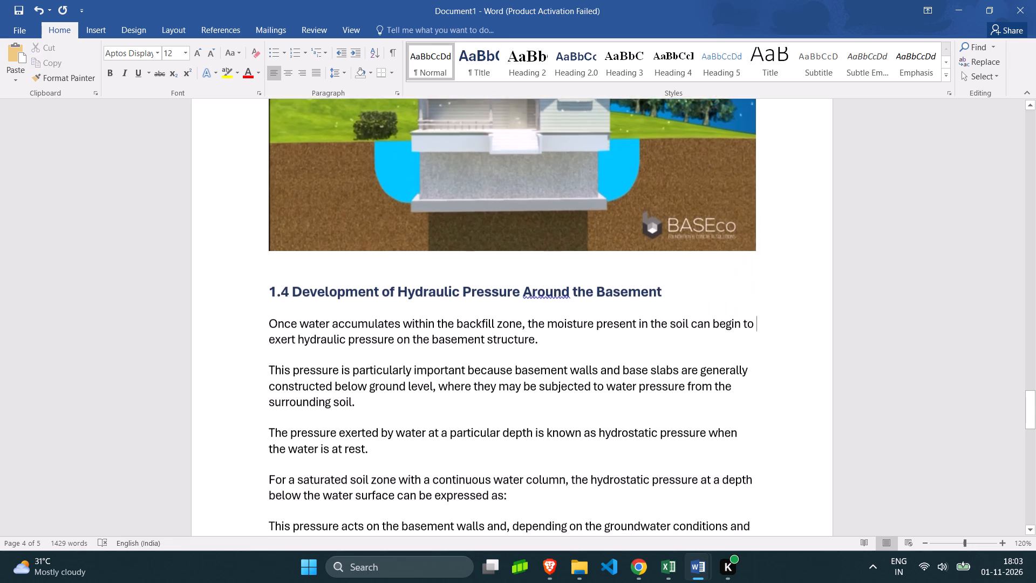
scroll(430, 373, down, 1)
right_click(556, 215)
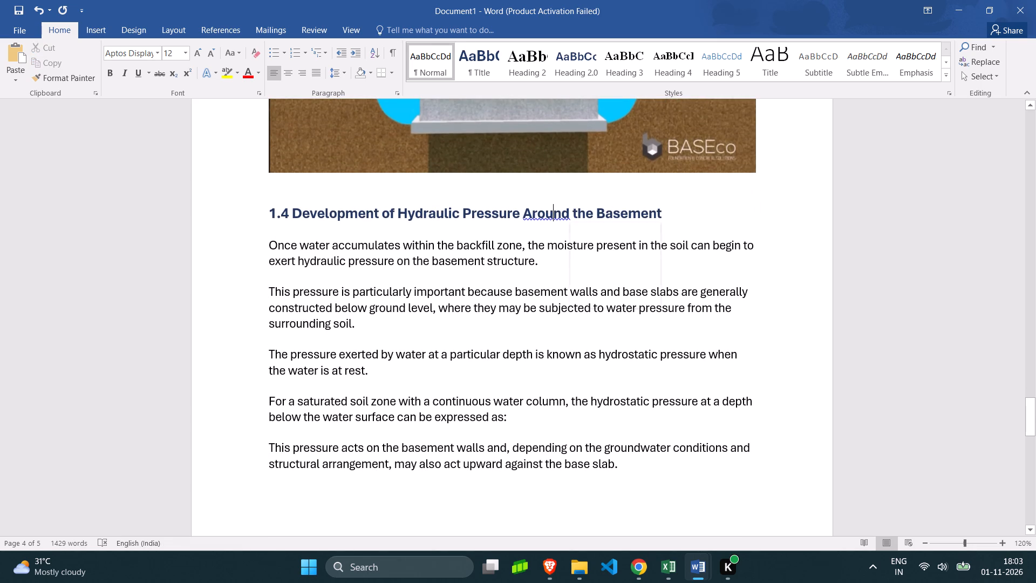
click(598, 227)
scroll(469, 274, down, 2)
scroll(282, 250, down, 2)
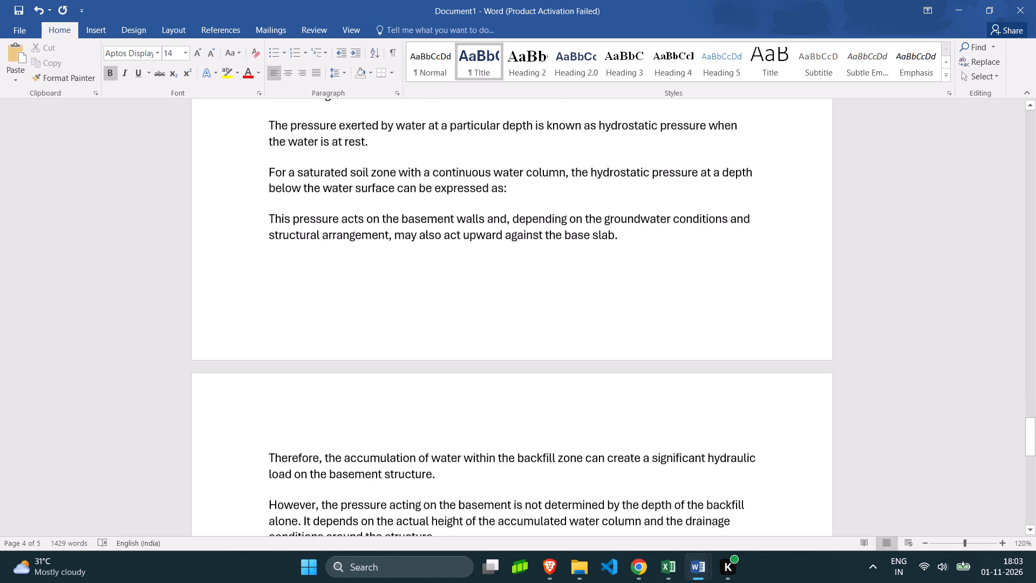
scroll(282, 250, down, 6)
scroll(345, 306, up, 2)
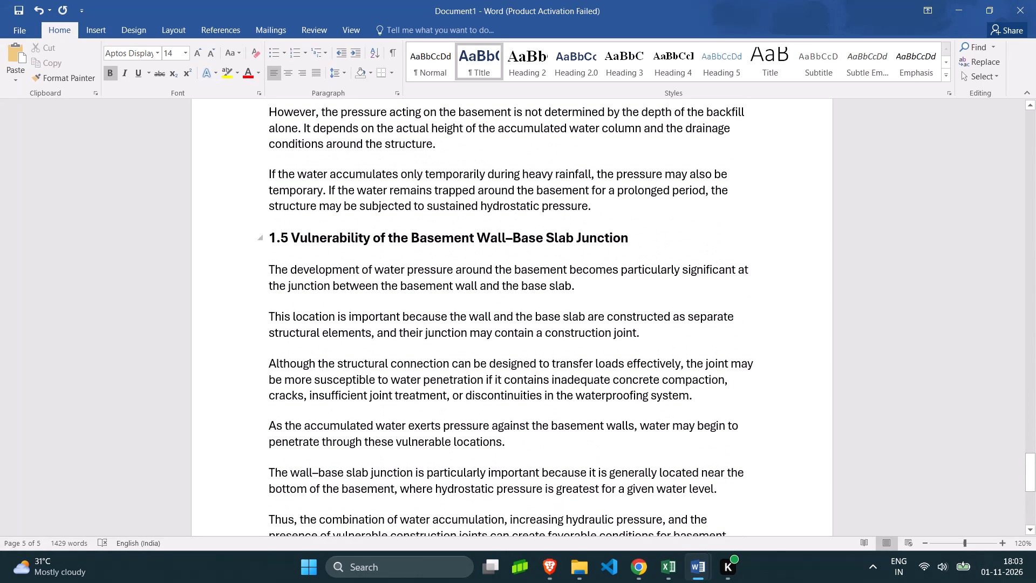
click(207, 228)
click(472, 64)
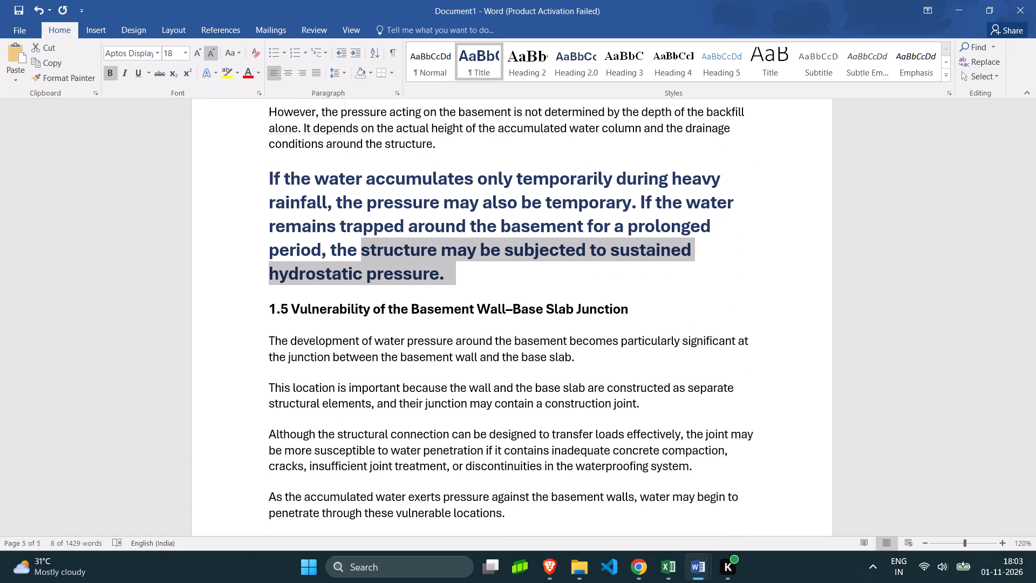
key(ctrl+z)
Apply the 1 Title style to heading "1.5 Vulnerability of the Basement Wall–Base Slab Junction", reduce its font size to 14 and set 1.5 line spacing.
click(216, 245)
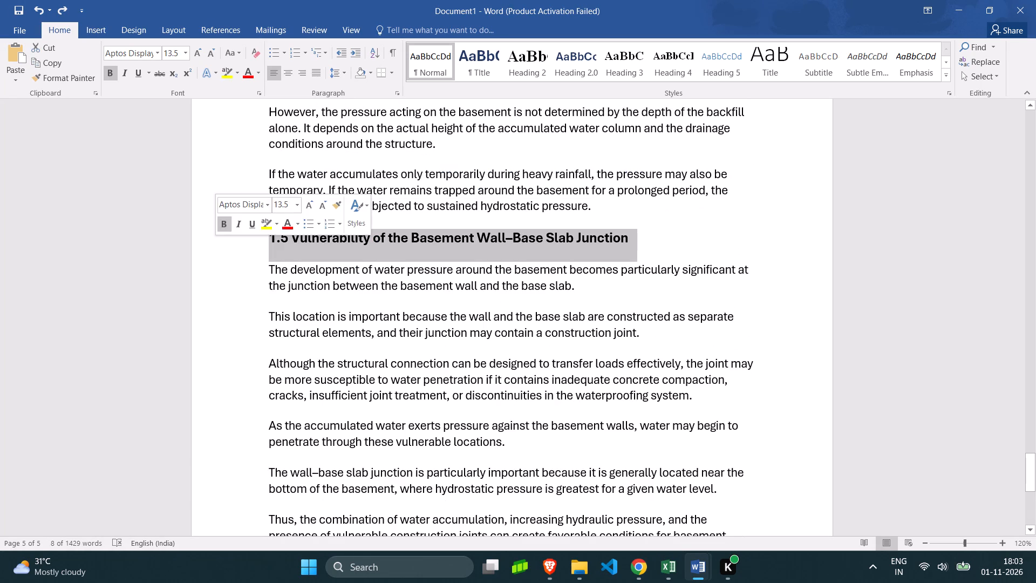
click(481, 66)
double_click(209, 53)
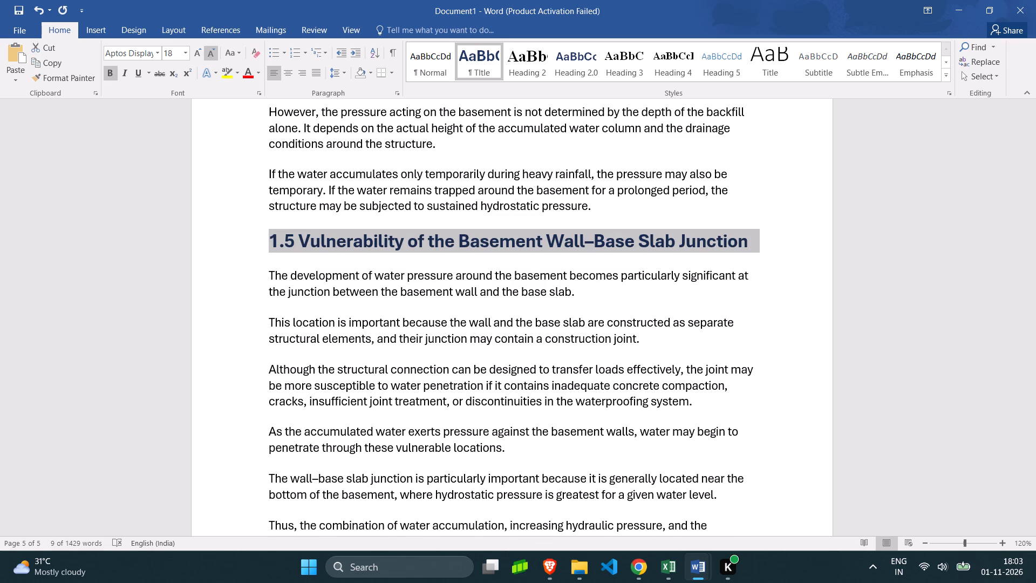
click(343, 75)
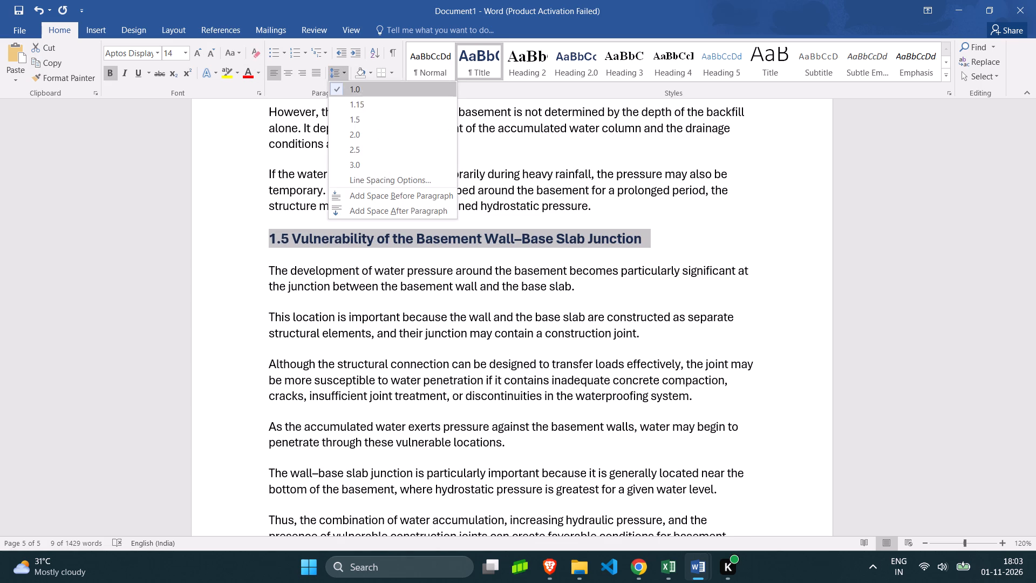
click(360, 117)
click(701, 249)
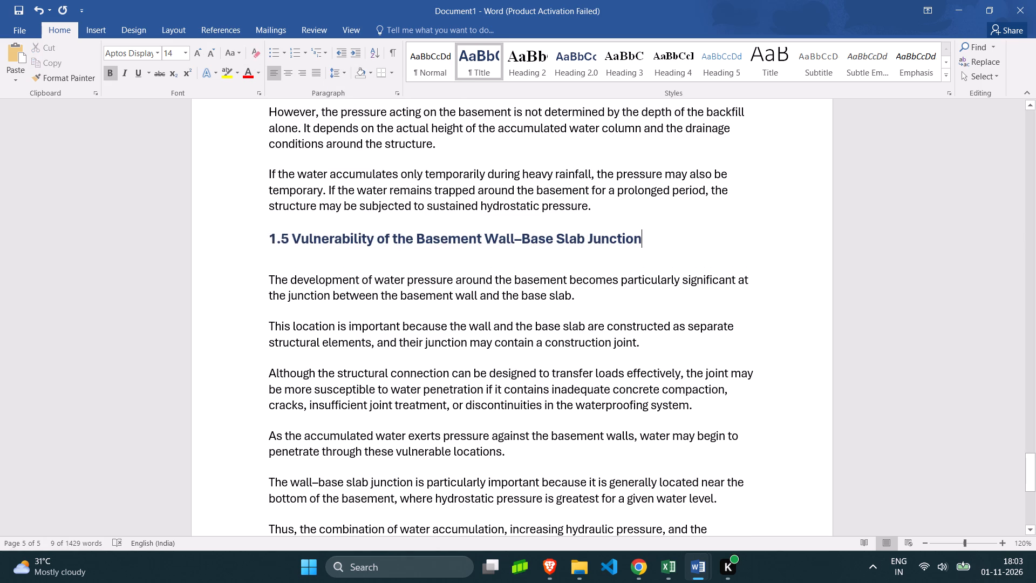
Compare heading 1.5's formatting and spacing with heading 1.4, and read section 1.5 through to the end of the document.
scroll(668, 265, up, 9)
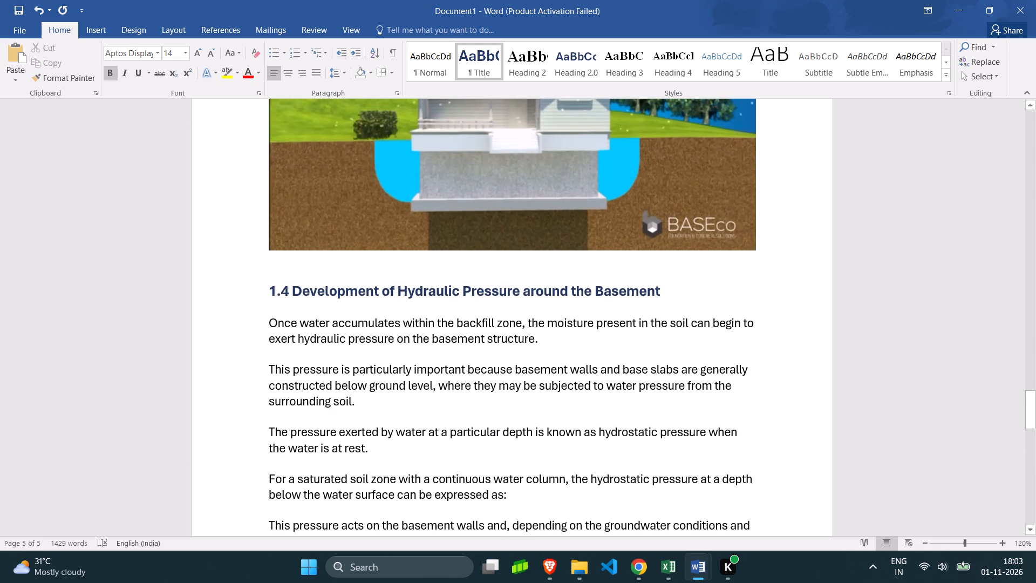
scroll(317, 314, down, 9)
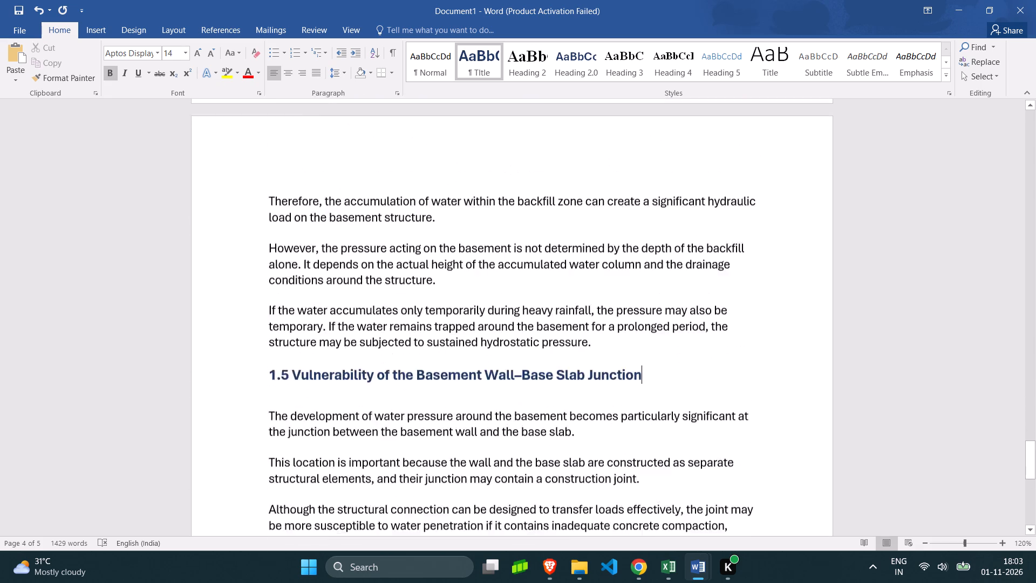
scroll(299, 225, down, 1)
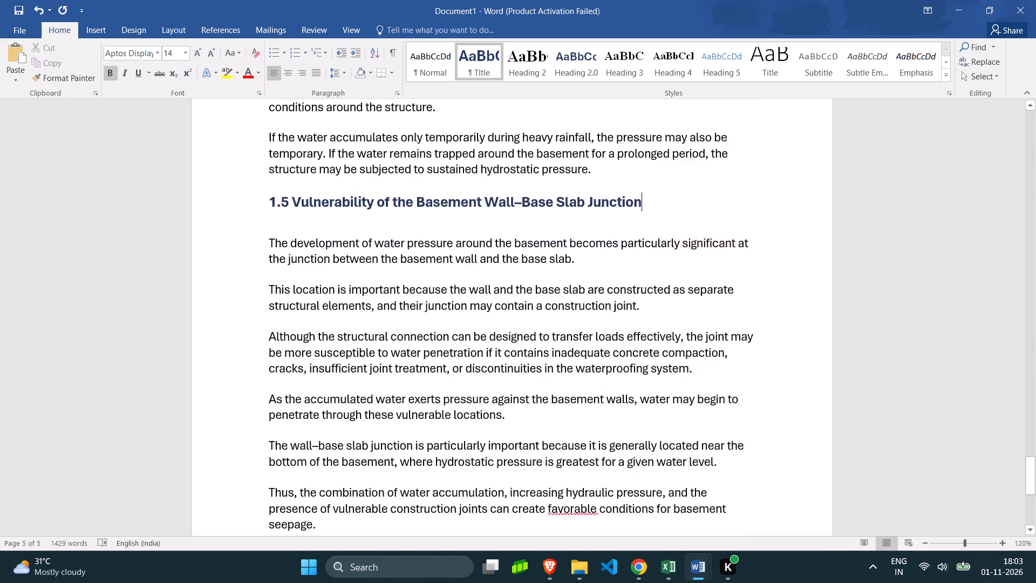
scroll(299, 225, down, 3)
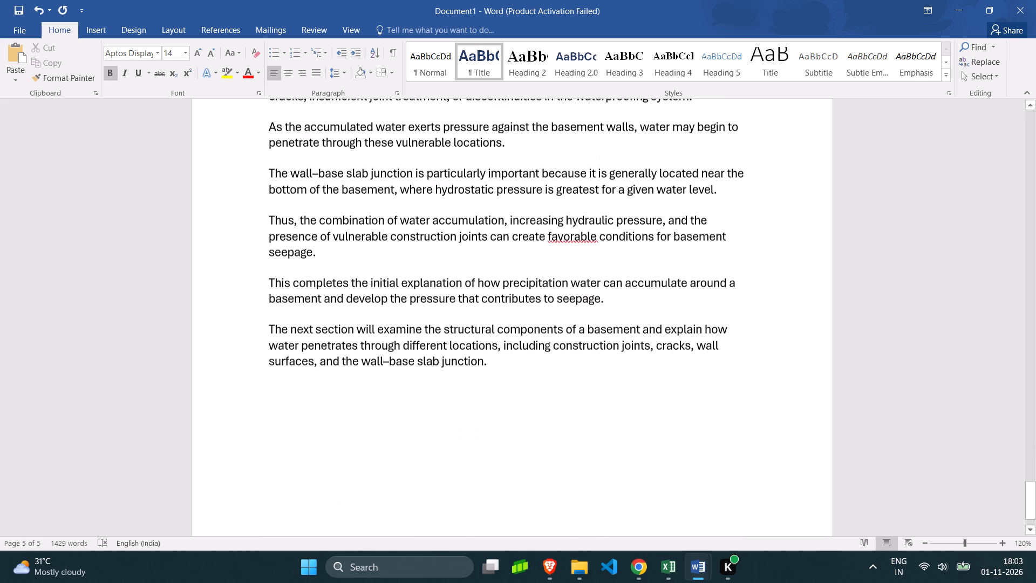
Delete the whole of section 1.5, from its heading to the closing paragraph about the next section.
scroll(335, 245, down, 3)
scroll(486, 287, up, 1)
drag(495, 391, 356, 327)
scroll(359, 329, up, 2)
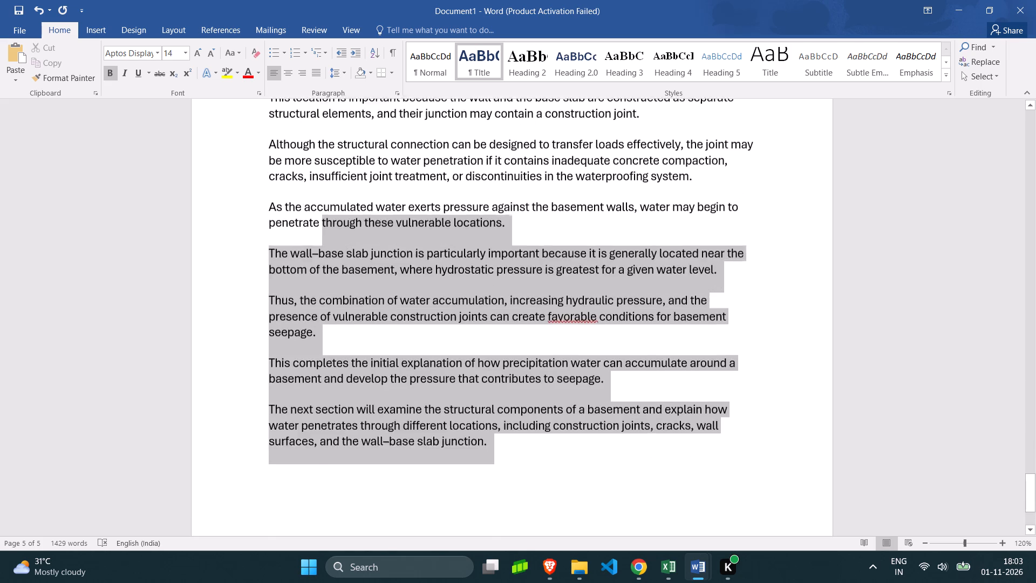
drag(356, 327, 247, 187)
scroll(318, 317, up, 1)
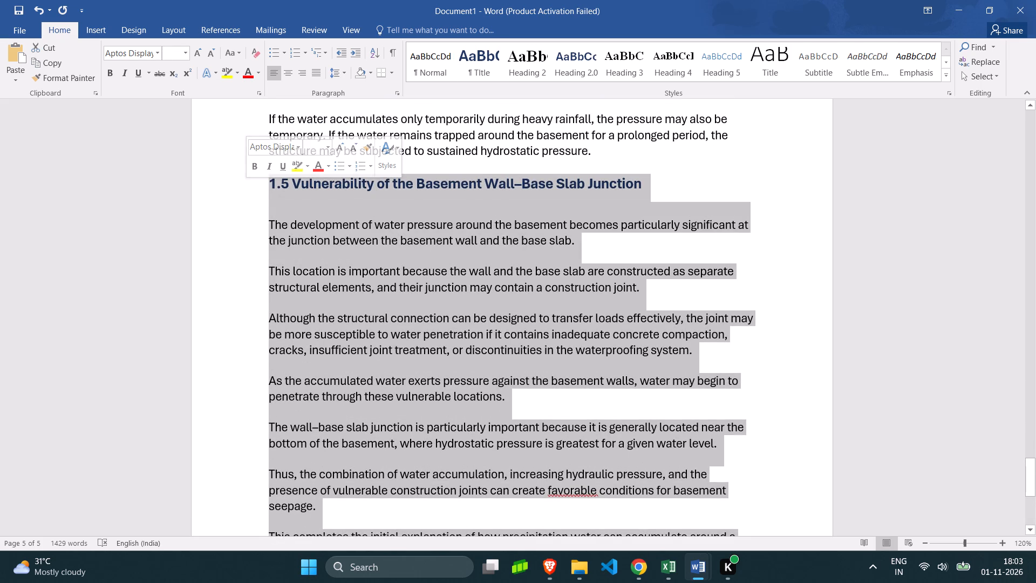
key(BackSpace)
Review the remaining sections and their heading numbering, from 1.4 back to "1. Sources of Water" and "1.1 Precipitation Water".
scroll(269, 200, up, 13)
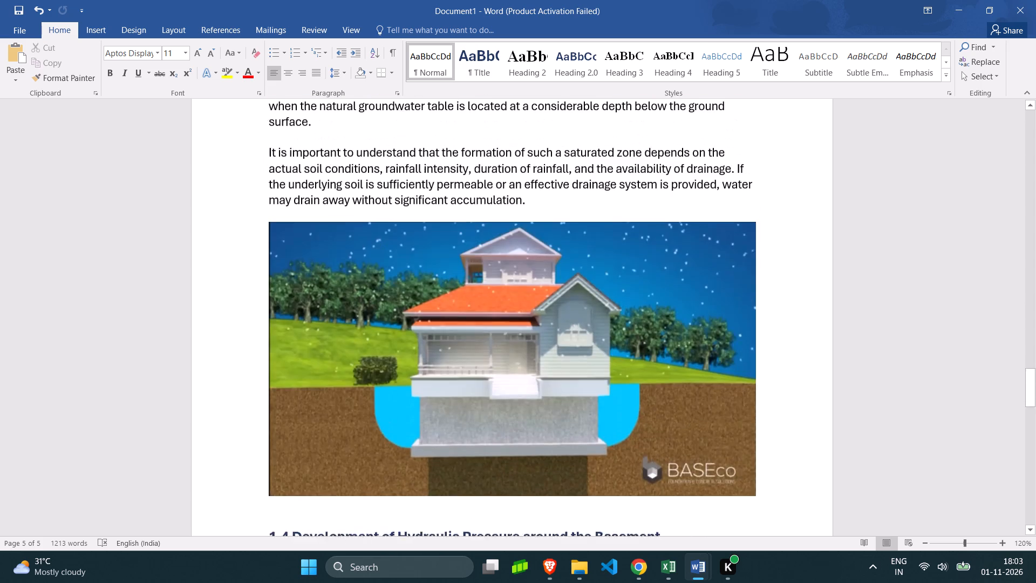
scroll(265, 196, down, 4)
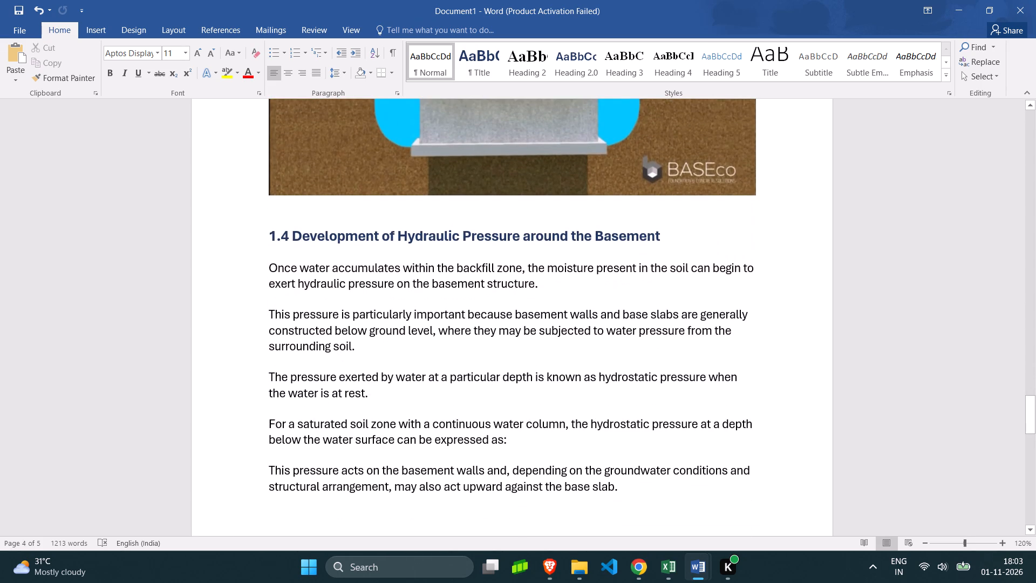
scroll(265, 196, up, 7)
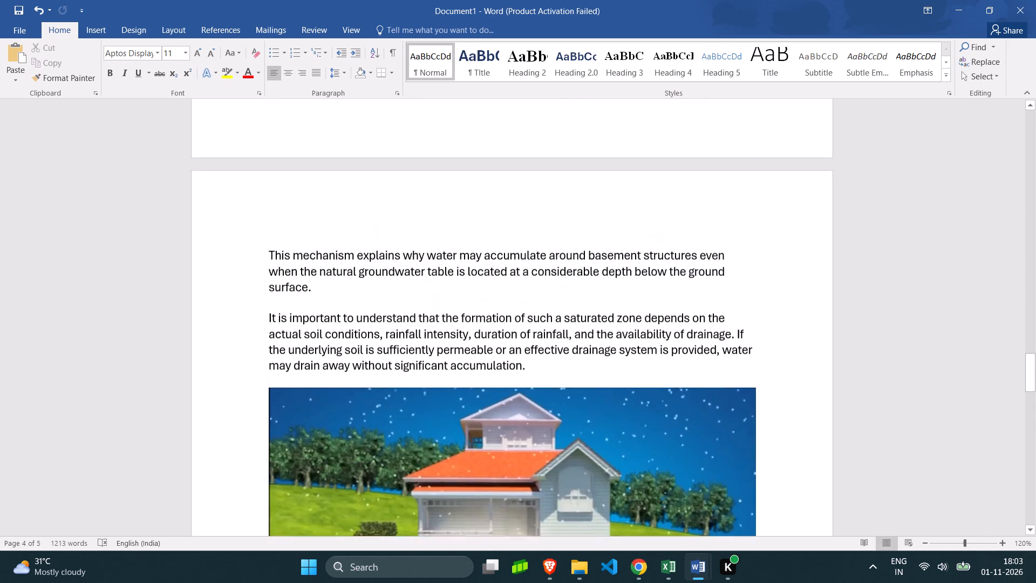
scroll(265, 196, up, 12)
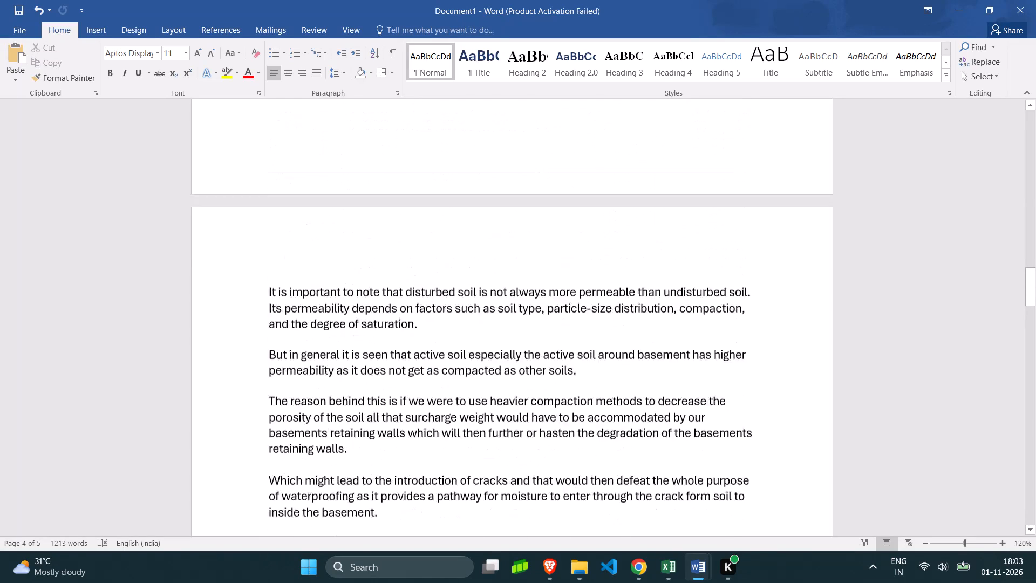
scroll(265, 196, up, 13)
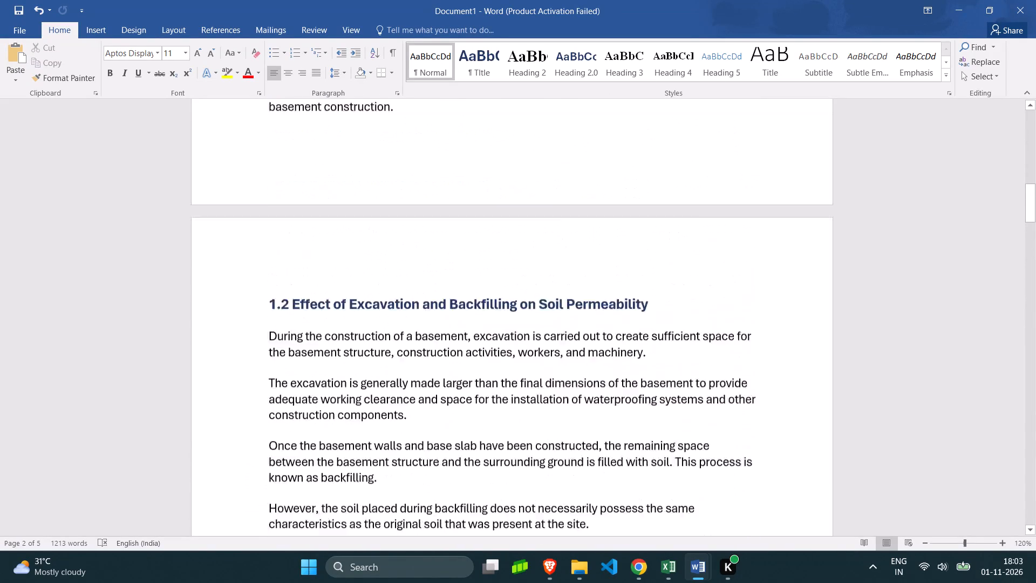
scroll(265, 196, up, 6)
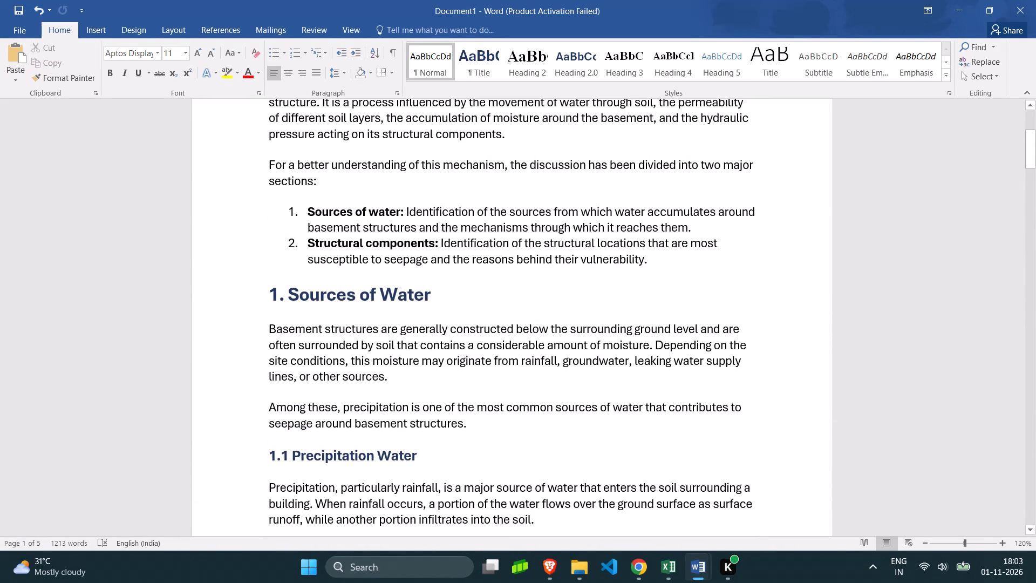
scroll(298, 214, down, 2)
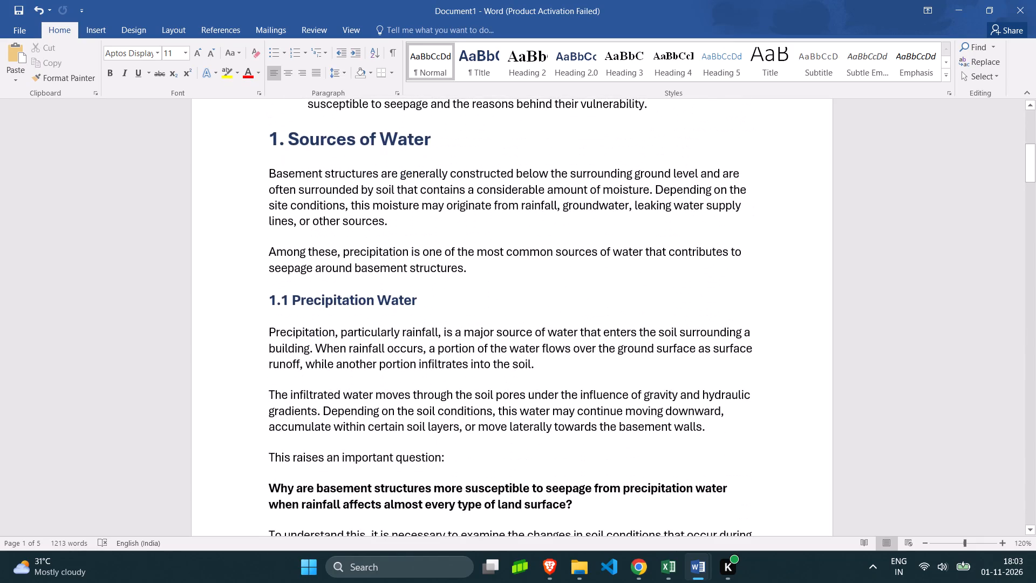
scroll(298, 214, down, 1)
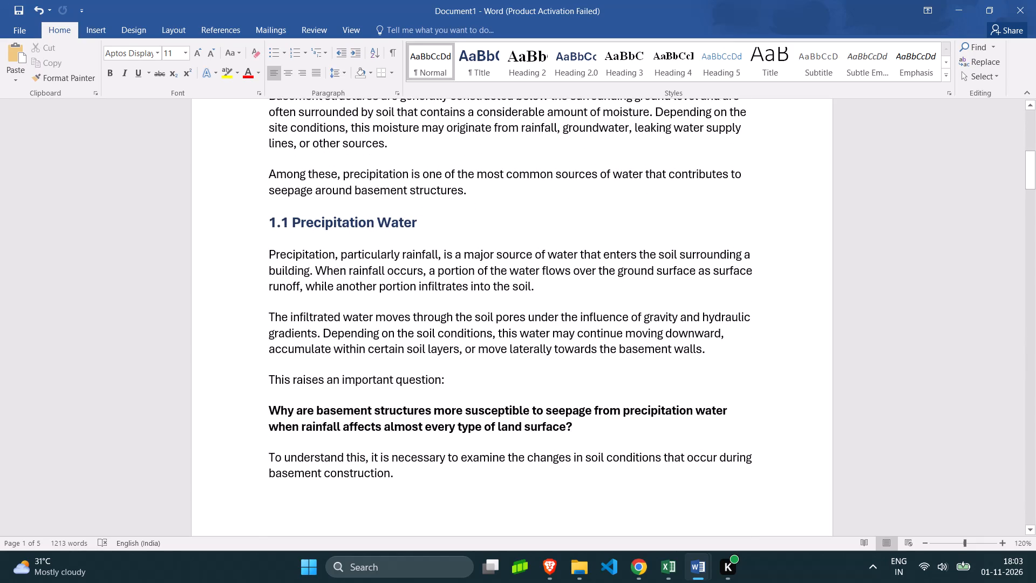
scroll(290, 220, down, 5)
scroll(290, 220, up, 5)
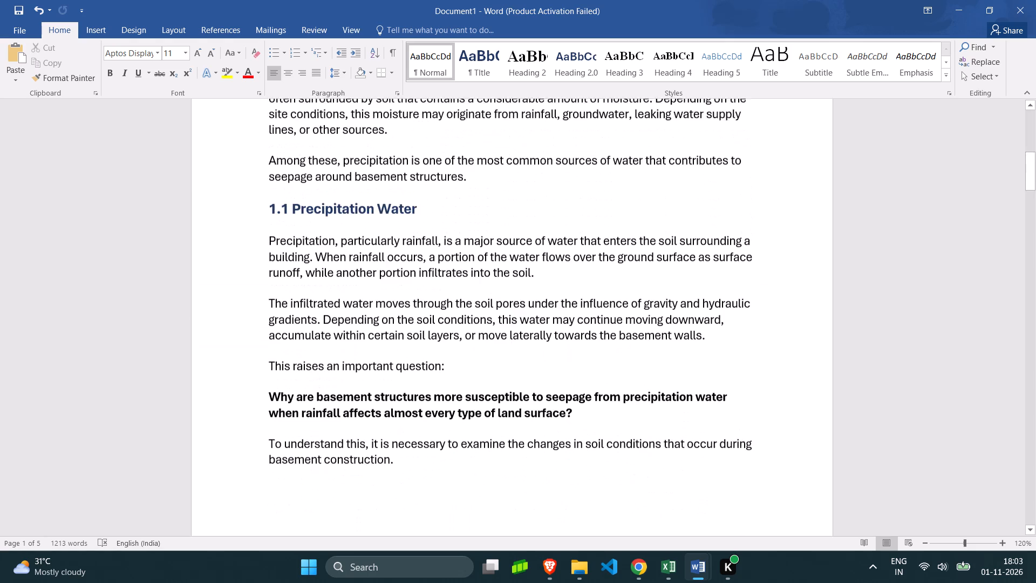
scroll(290, 220, up, 2)
scroll(295, 317, down, 2)
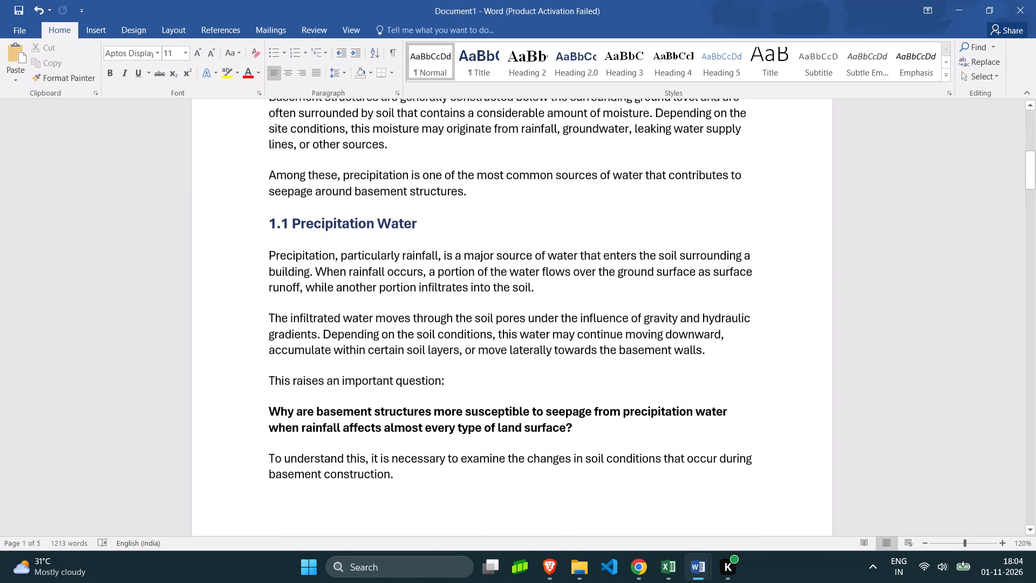
Change the number of the "Precipitation Water" heading to "1)".
click(290, 219)
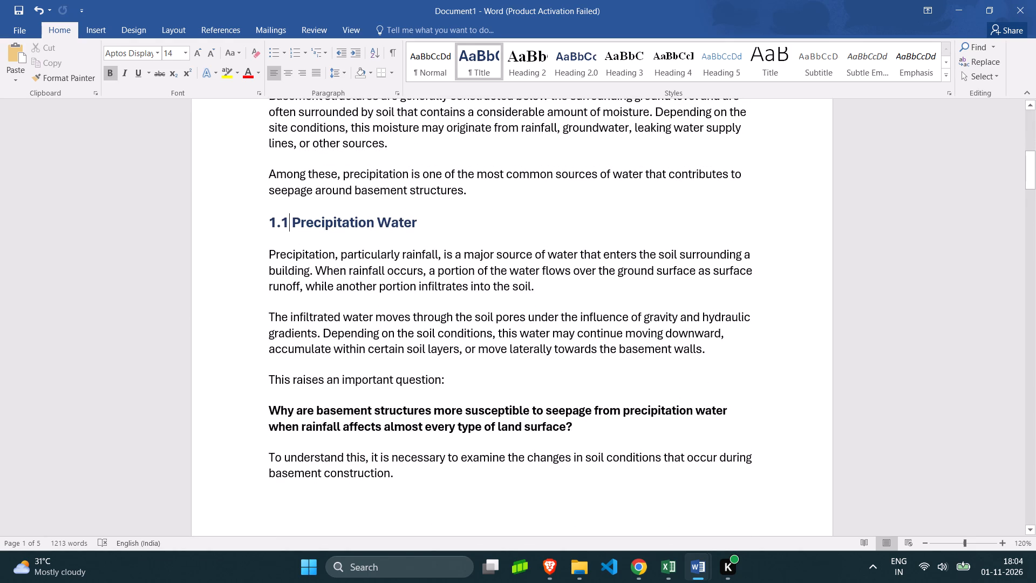
key(BackSpace)
key(BackSpace)
key(0)
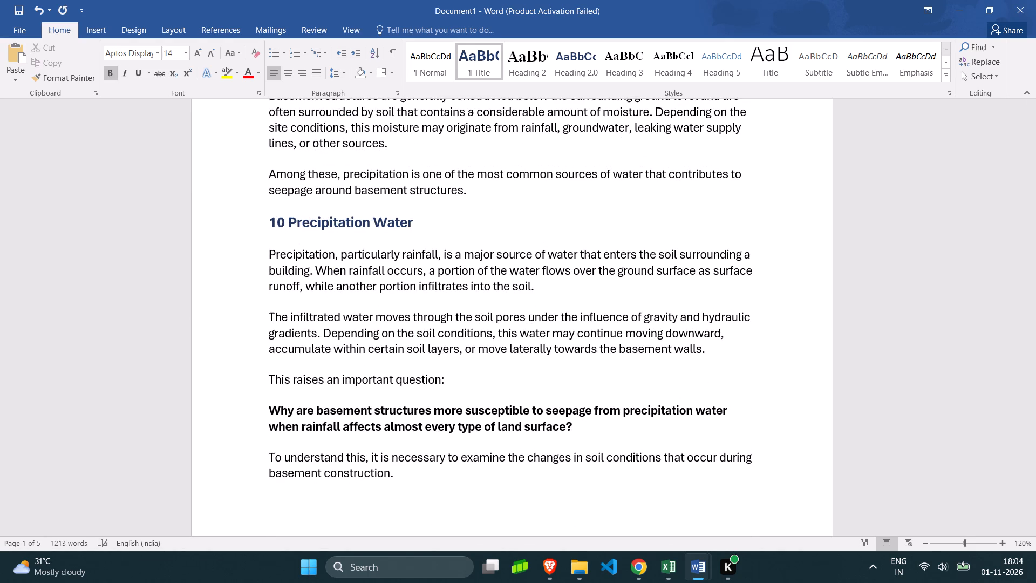
key(BackSpace)
key(shift+parenright)
Renumber the heading "Effect of Excavation and Backfilling on Soil Permeability" as 1.1.
scroll(292, 220, down, 1)
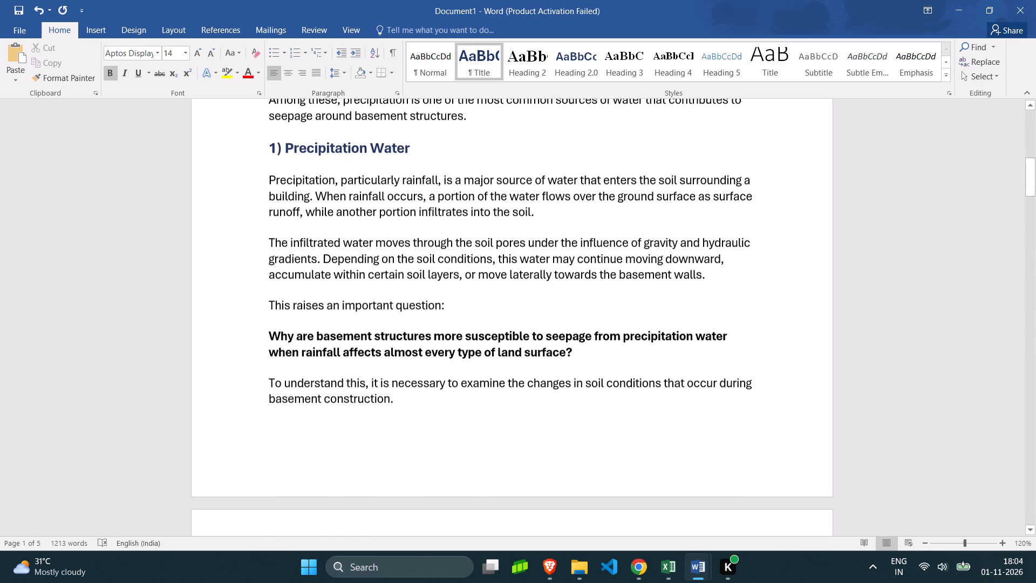
scroll(292, 220, down, 4)
click(288, 288)
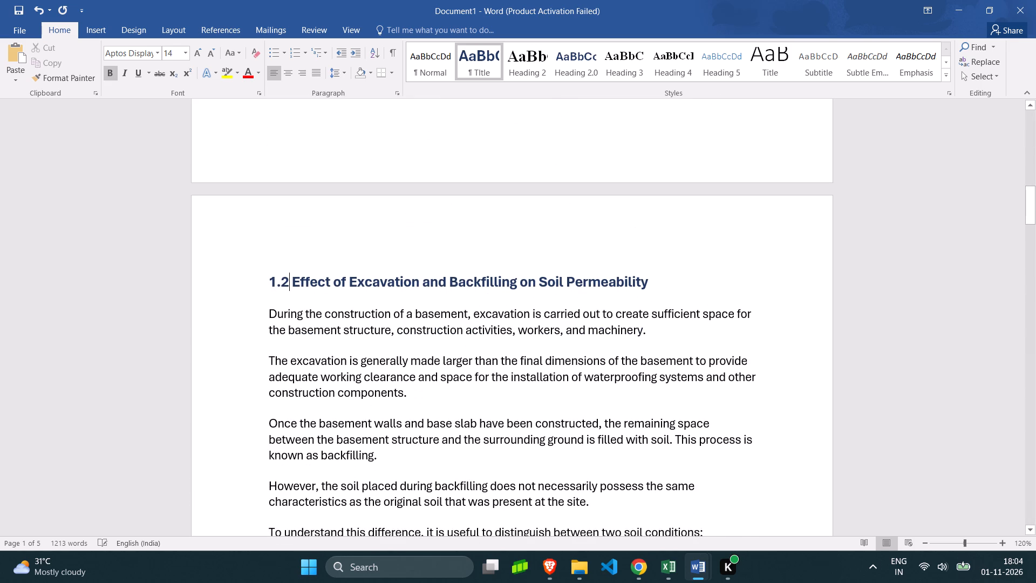
key(BackSpace)
key(1)
Renumber the heading "Accumulation of Water Within the Backfill Zone" as 1.2.
scroll(296, 276, down, 2)
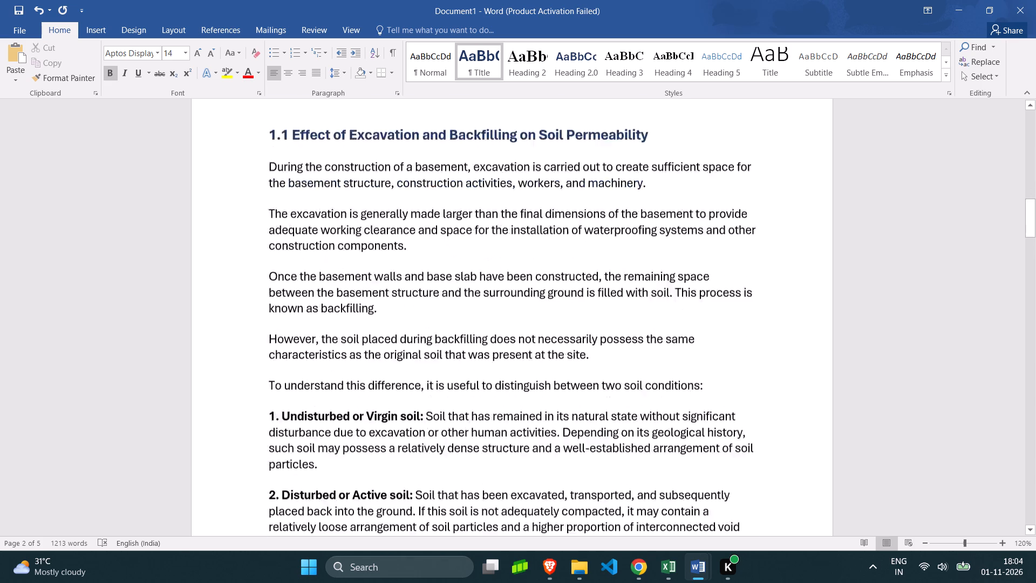
scroll(296, 276, down, 13)
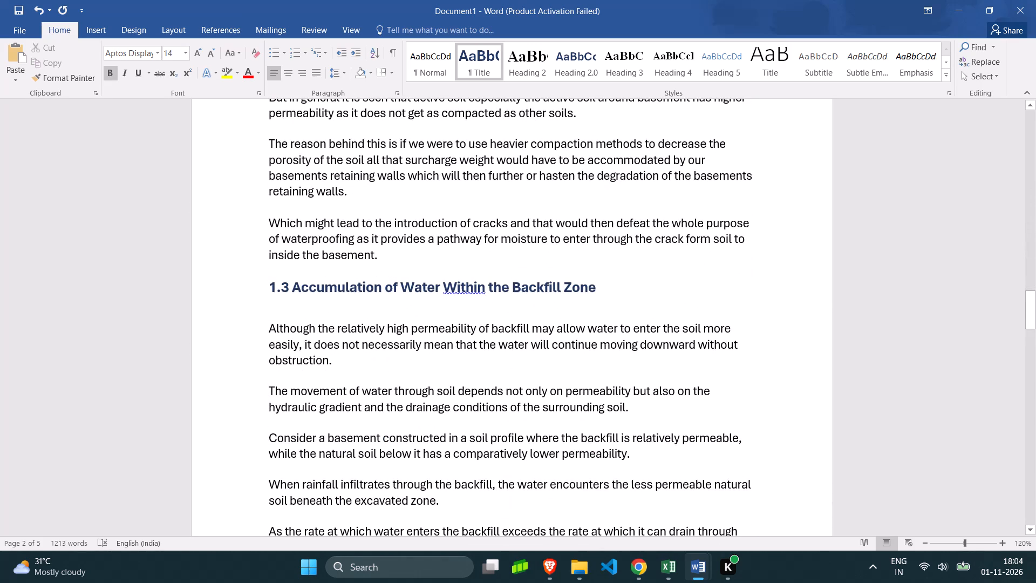
click(288, 291)
key(BackSpace)
key(2)
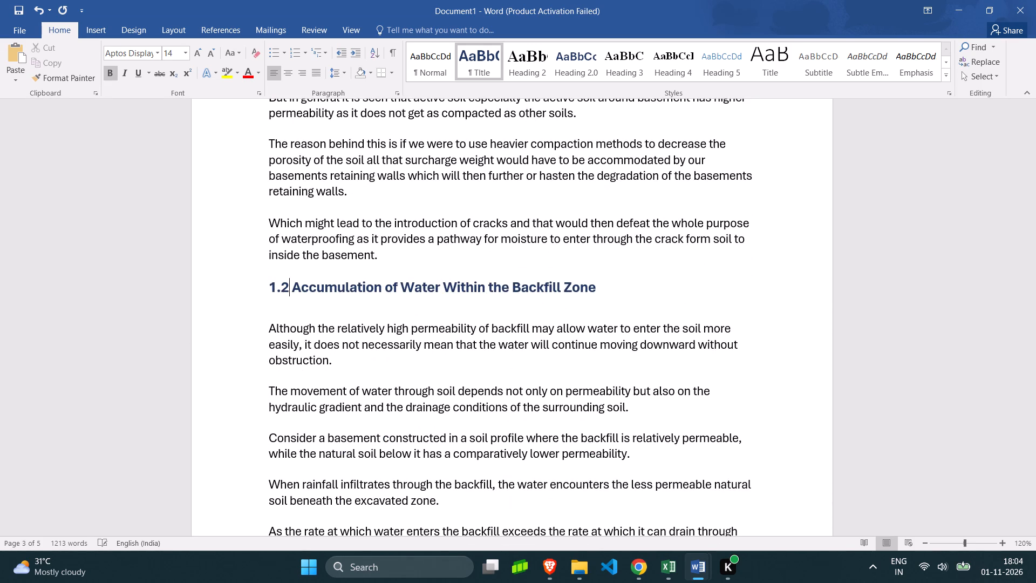
Renumber the heading "Development of Hydraulic Pressure around the Basement" as 1.3.
scroll(284, 290, down, 15)
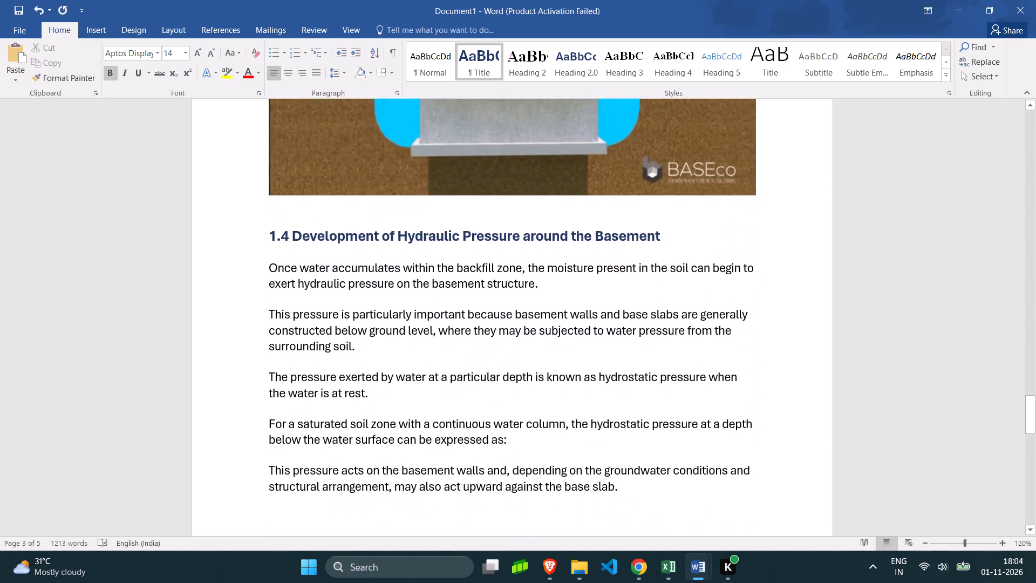
click(287, 235)
key(BackSpace)
key(3)
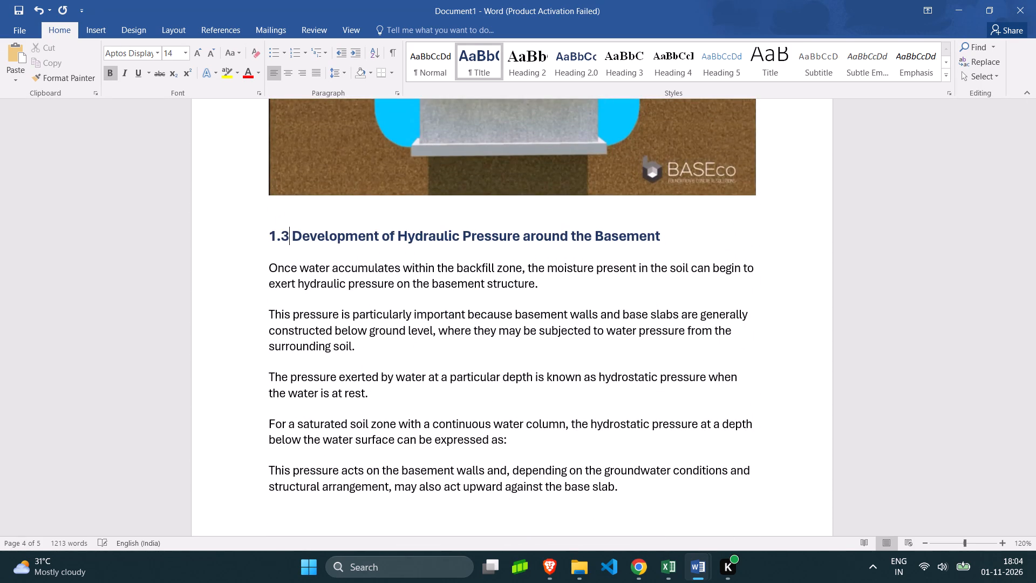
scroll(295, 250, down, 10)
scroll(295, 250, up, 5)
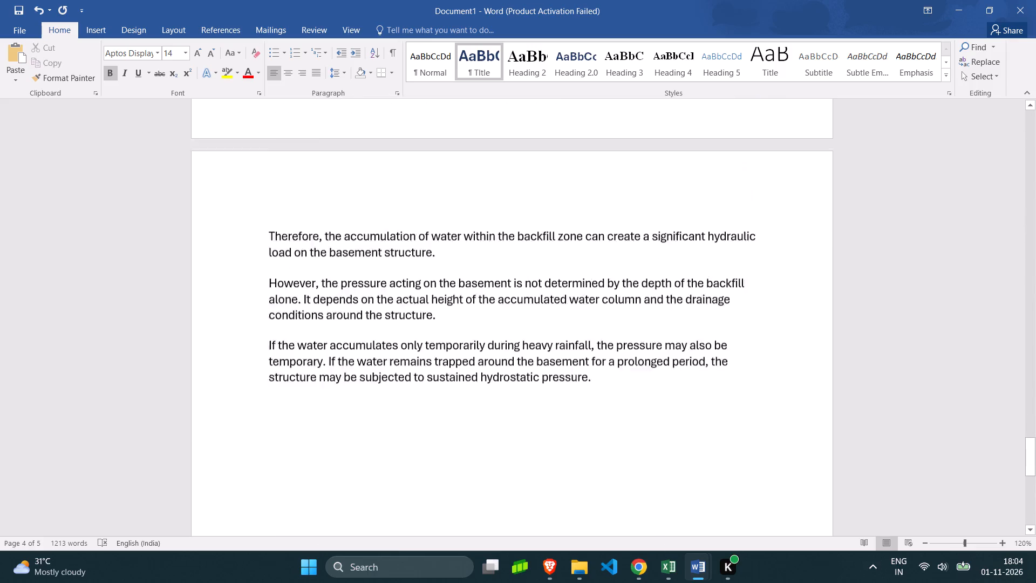
Save the new document to the Desktop as the Word file "Understanding the Mechanism of Water Movement.docx".
scroll(295, 250, up, 2)
click(17, 7)
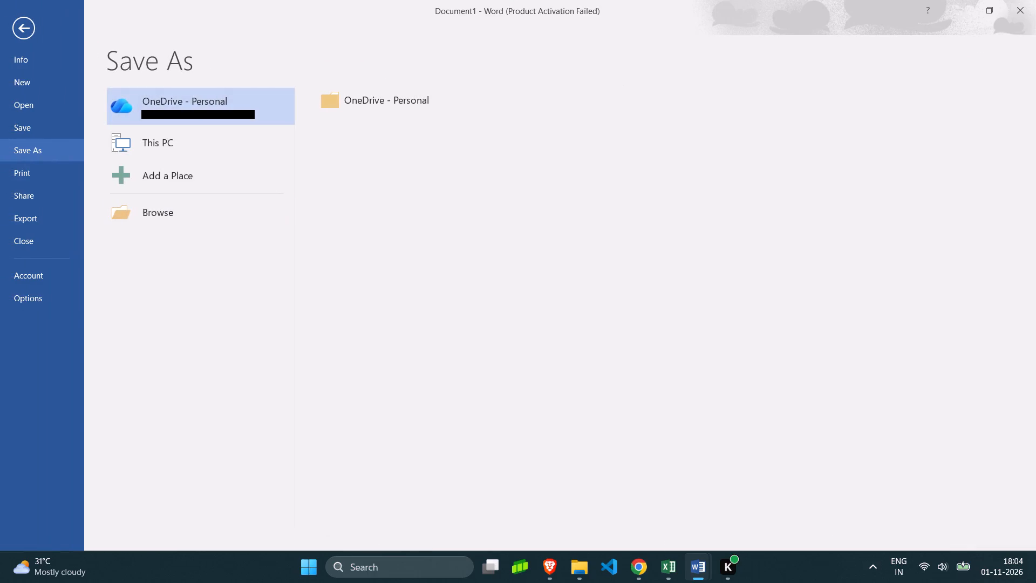
click(201, 137)
double_click(353, 131)
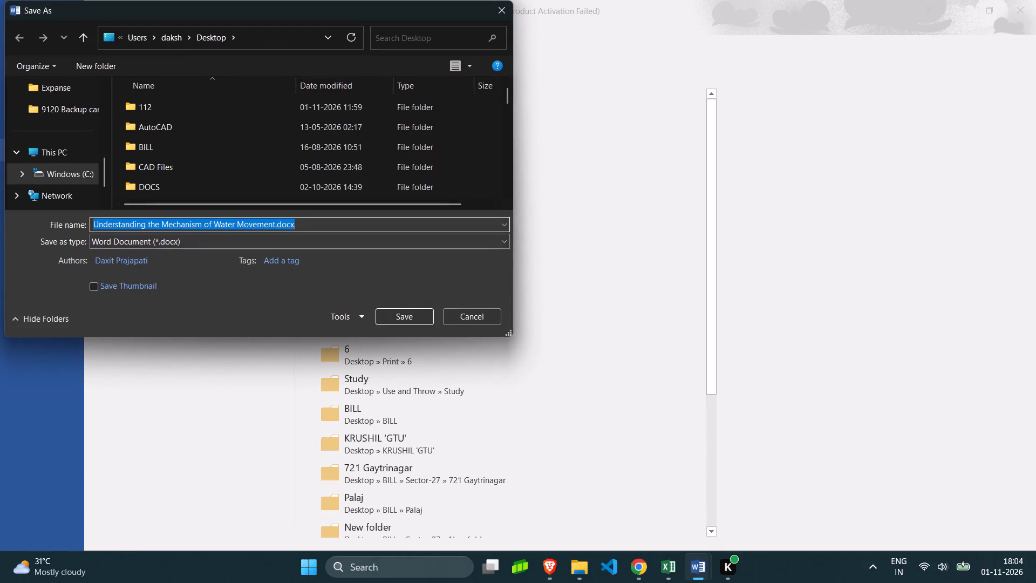
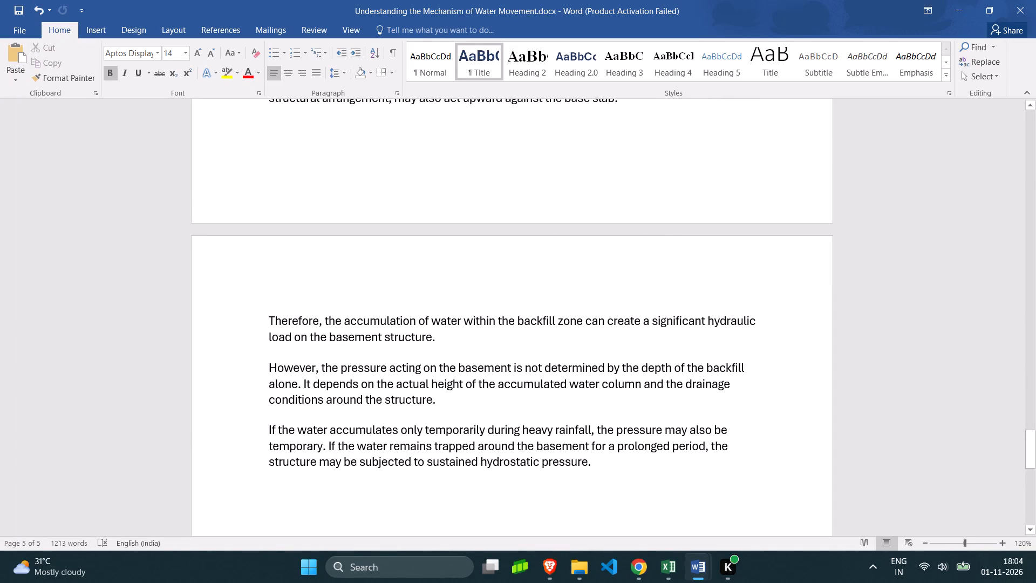
scroll(523, 350, up, 2)
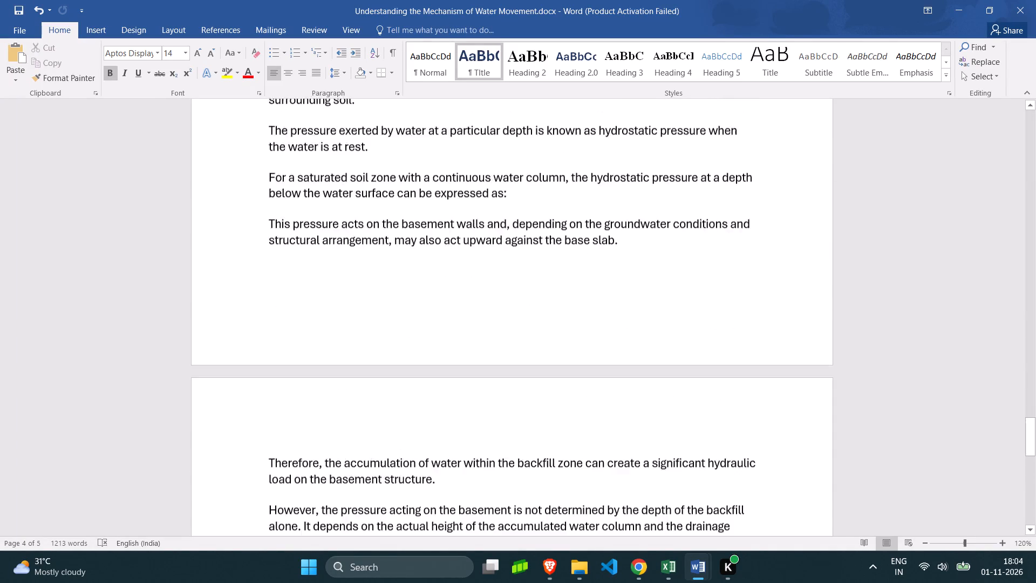
scroll(496, 312, up, 16)
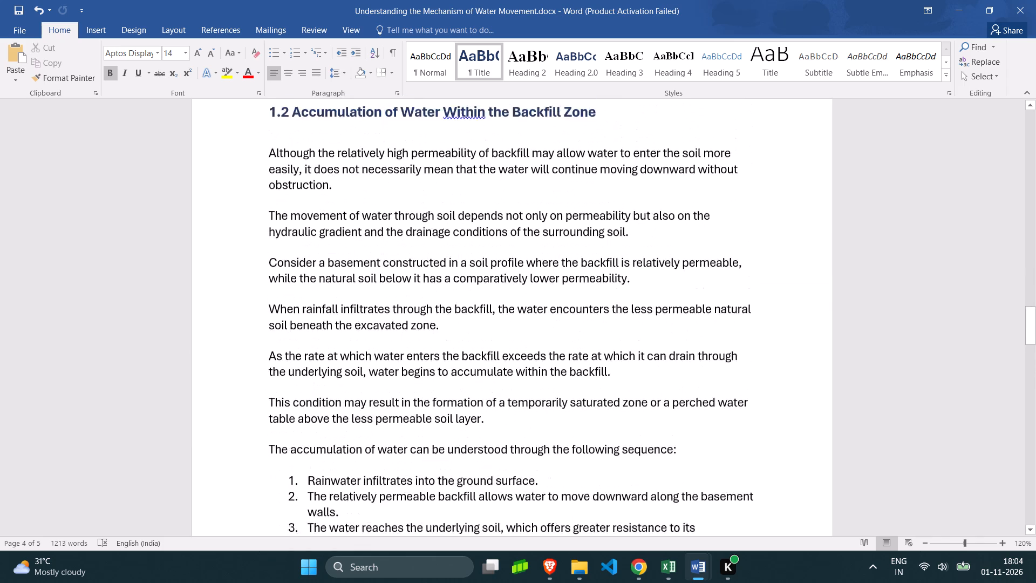
scroll(496, 310, up, 16)
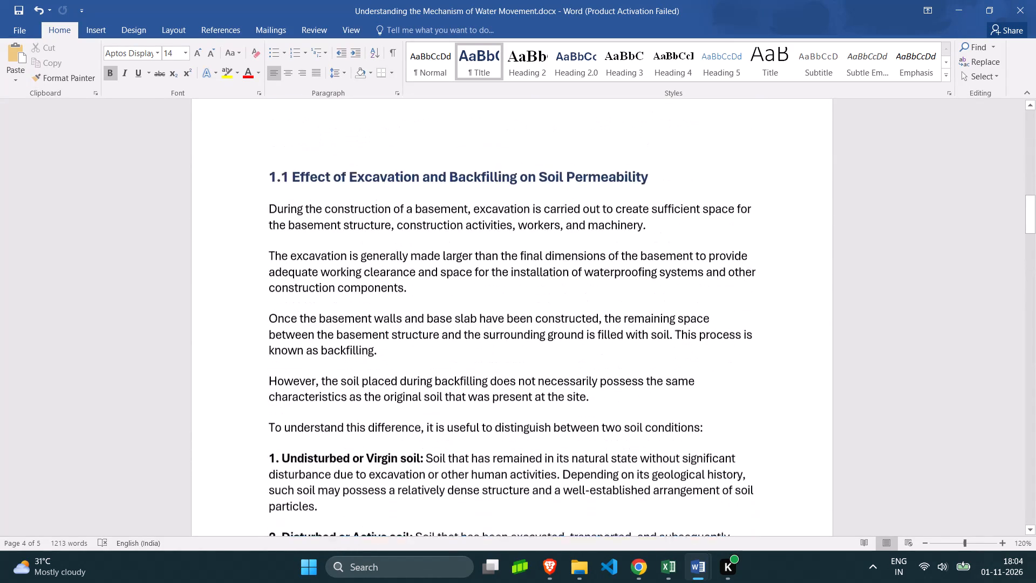
scroll(496, 310, up, 5)
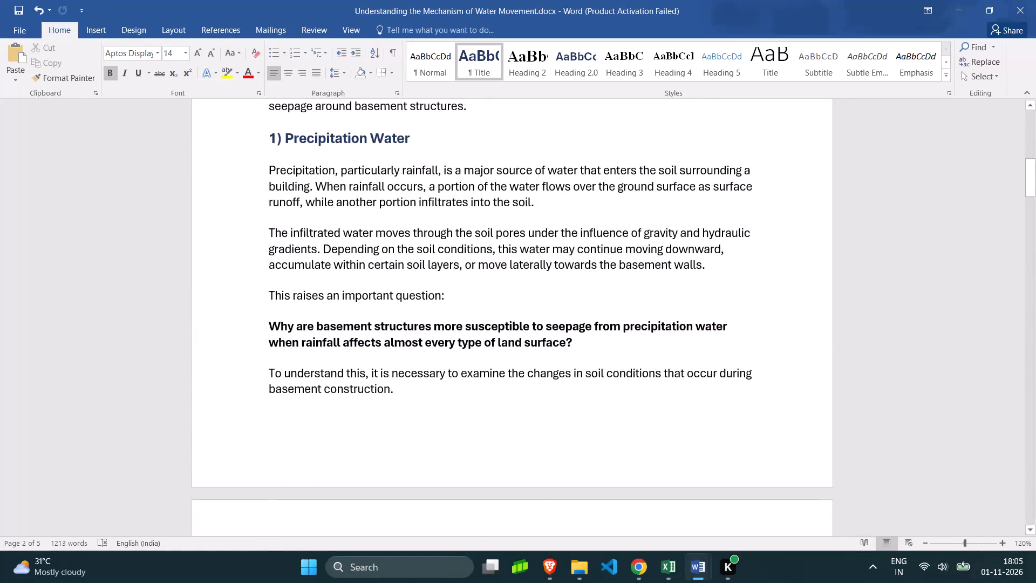
scroll(496, 310, up, 3)
scroll(547, 307, down, 1)
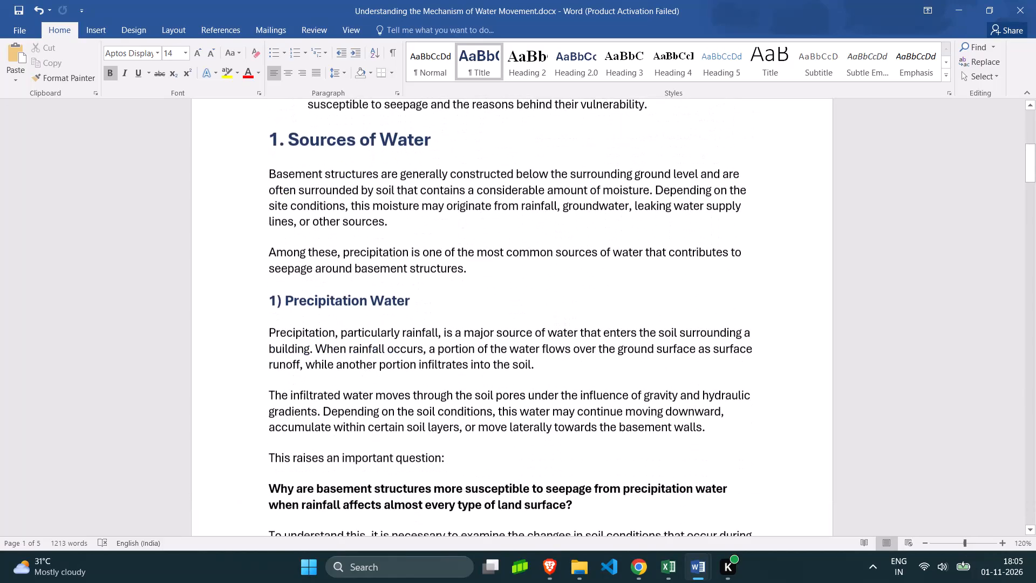
scroll(547, 307, down, 2)
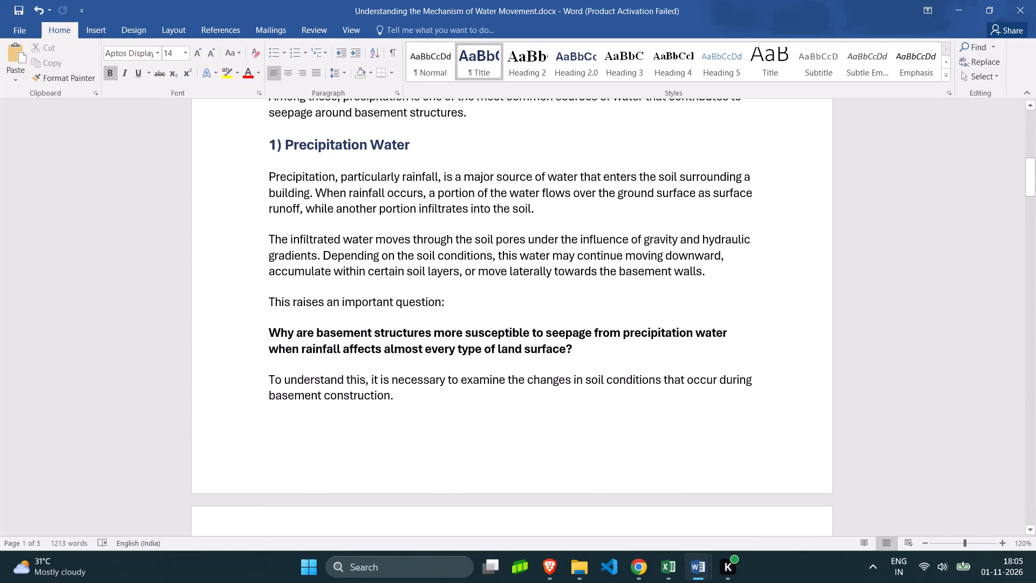
scroll(547, 307, down, 18)
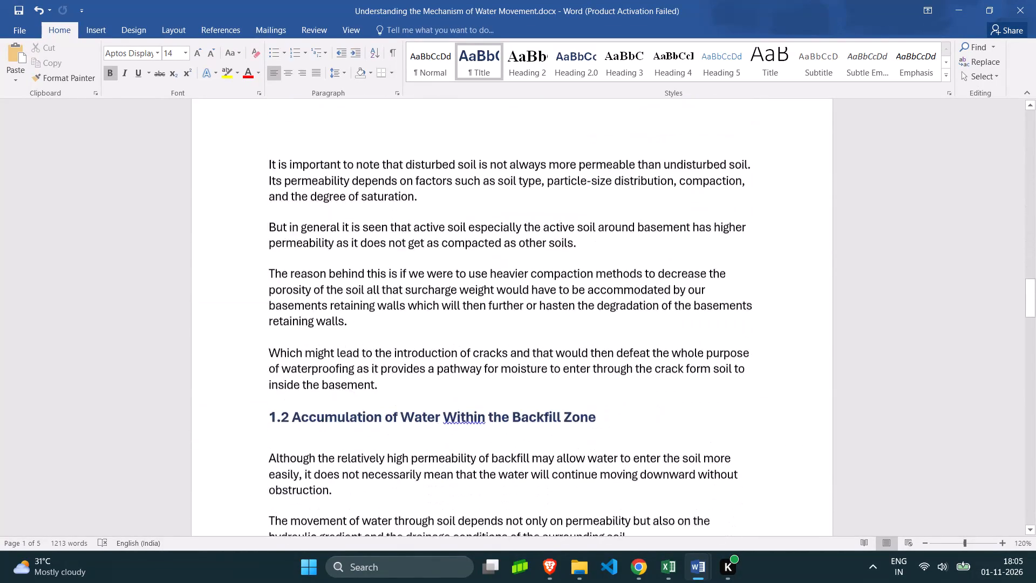
scroll(547, 307, down, 20)
scroll(547, 307, down, 2)
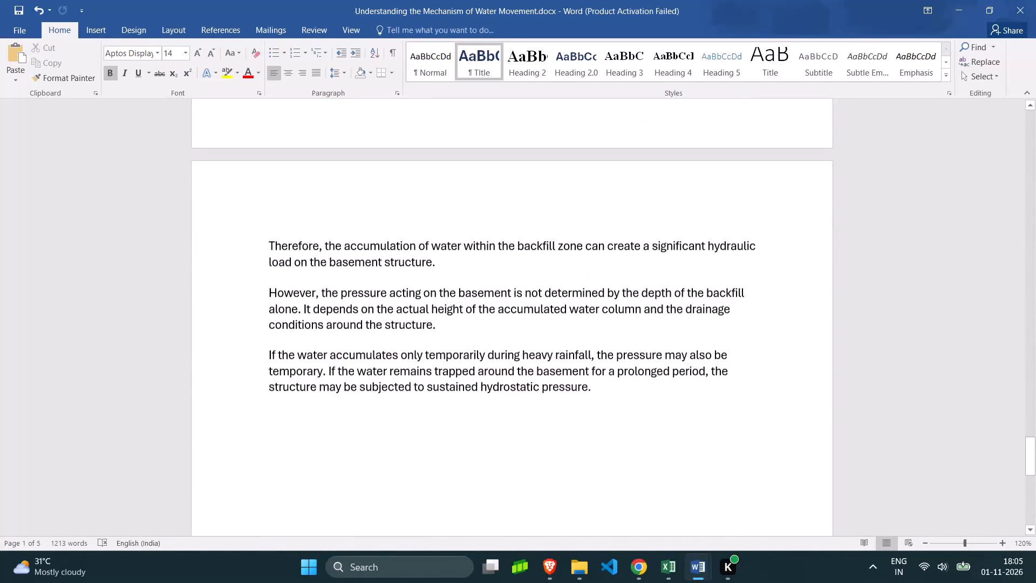
Place the insertion point on the empty line below the final paragraph about sustained hydrostatic pressure.
scroll(547, 307, down, 3)
click(471, 175)
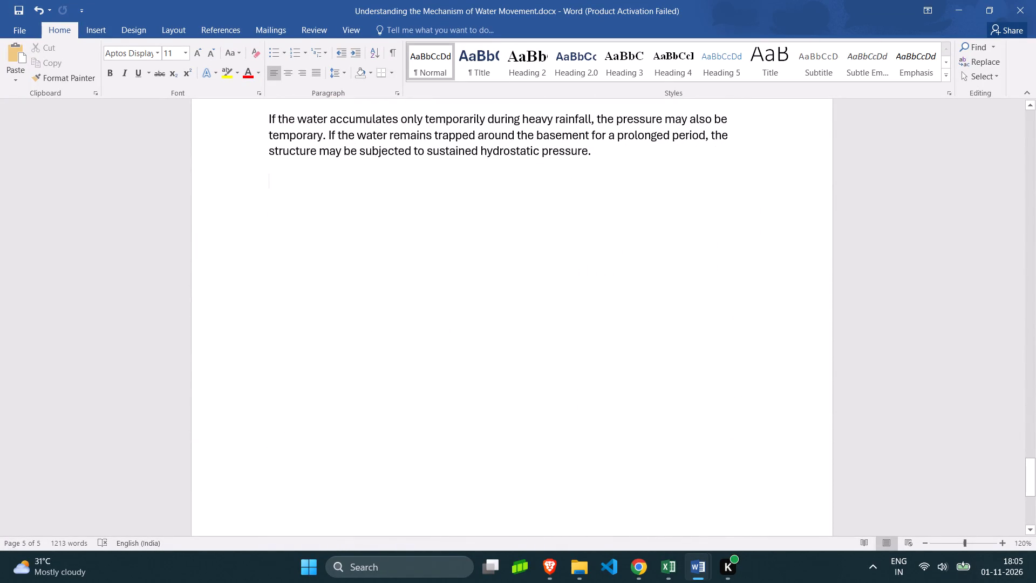
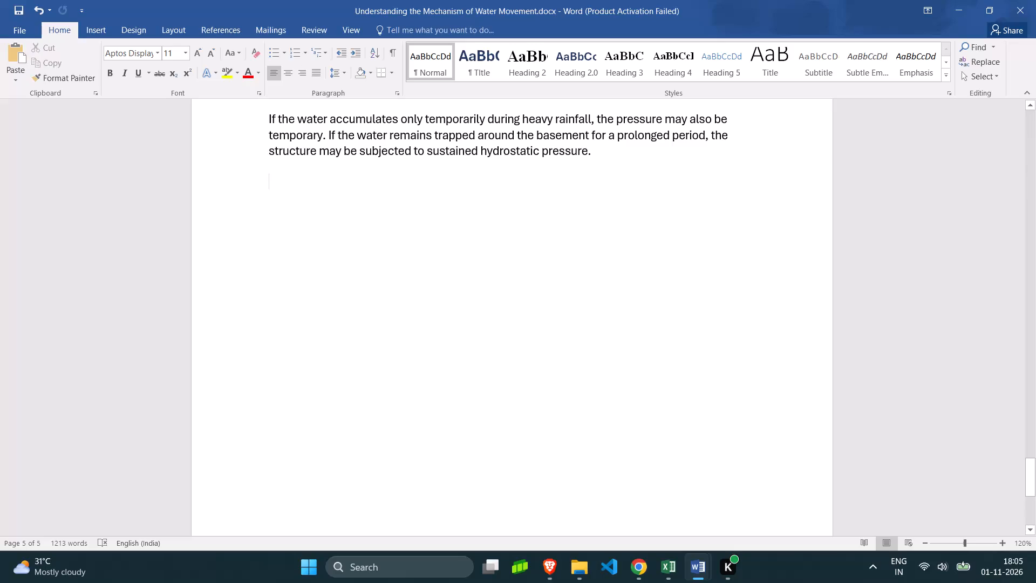
Add the line "2) Rise of ground water" below the final paragraph, with one blank line before it.
key(shift+Return)
key(2)
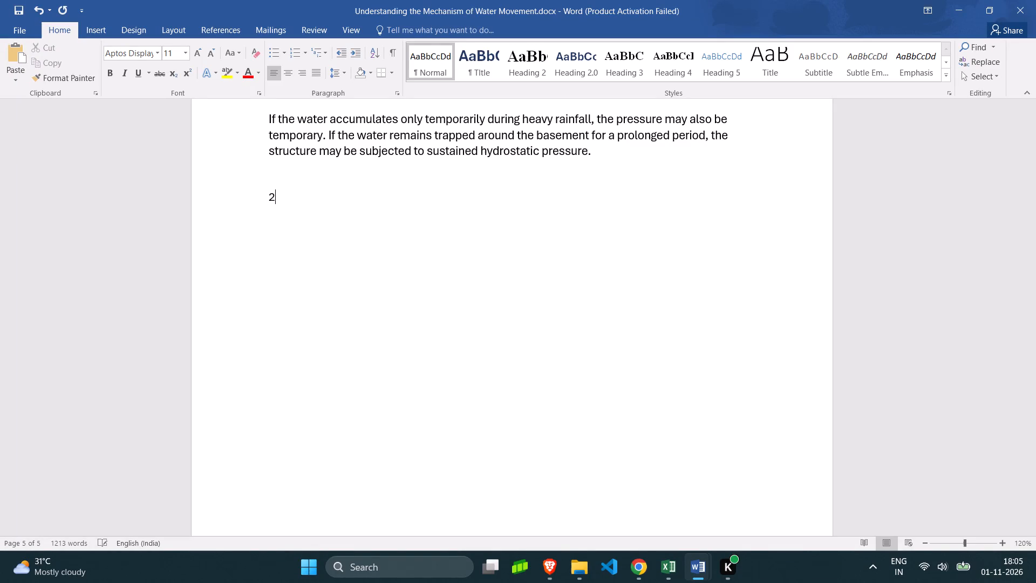
key(shift+parenright)
key(space)
text(Rise)
key(space)
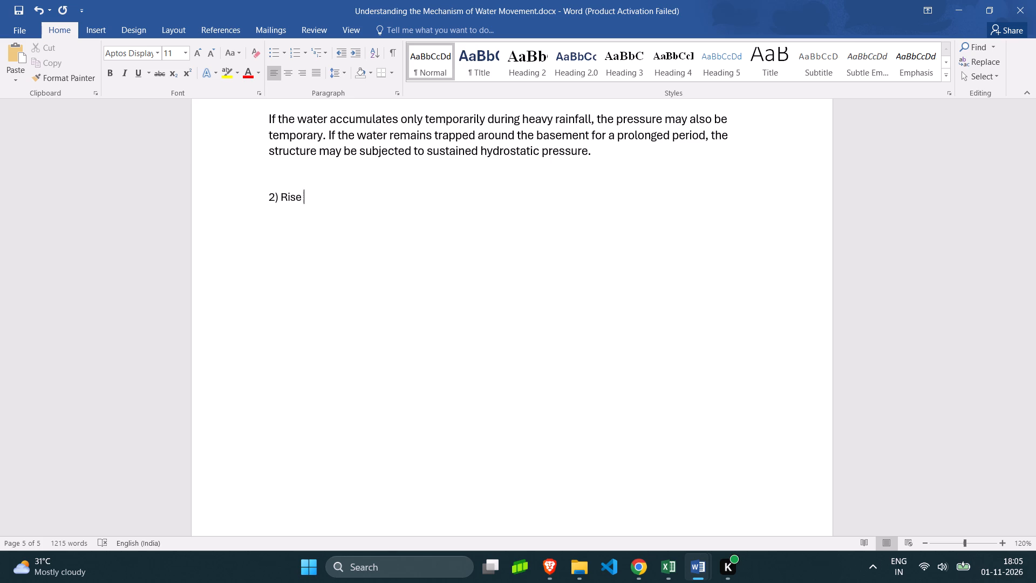
text(of ground water)
Apply the bold navy Title style to "2) Rise of ground water" and reduce it to 14 pt.
drag(380, 206, 344, 208)
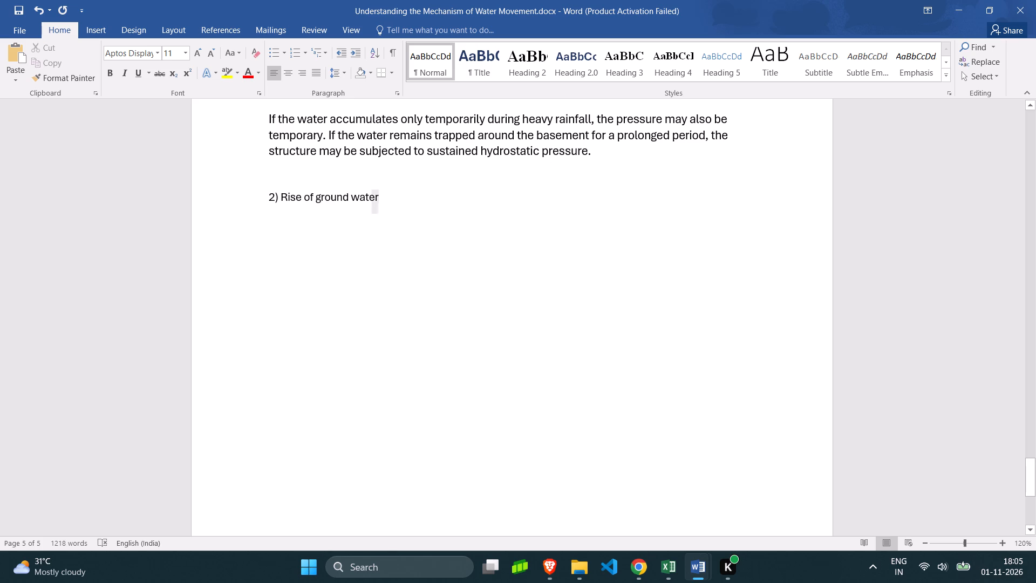
drag(344, 208, 263, 212)
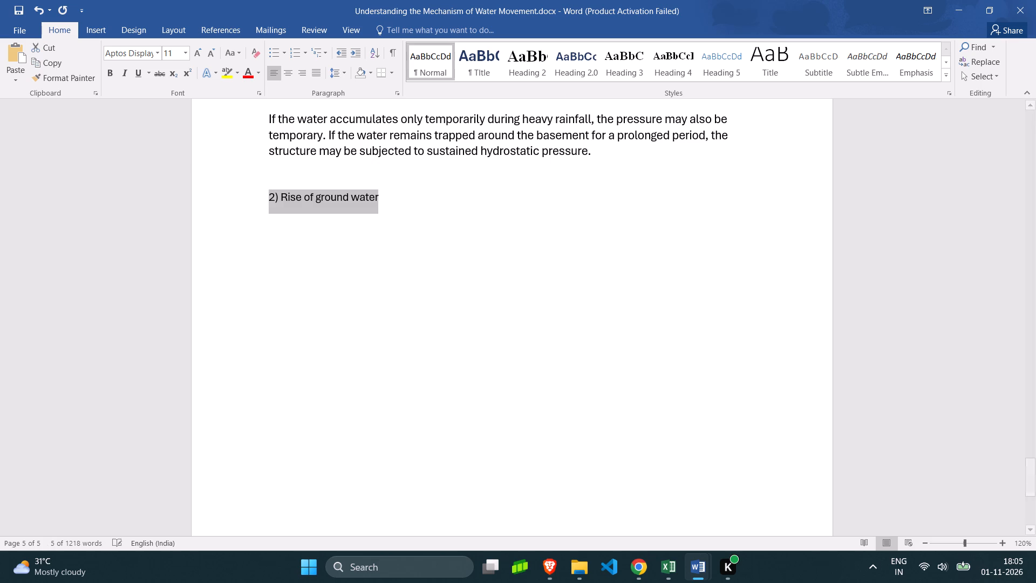
click(471, 44)
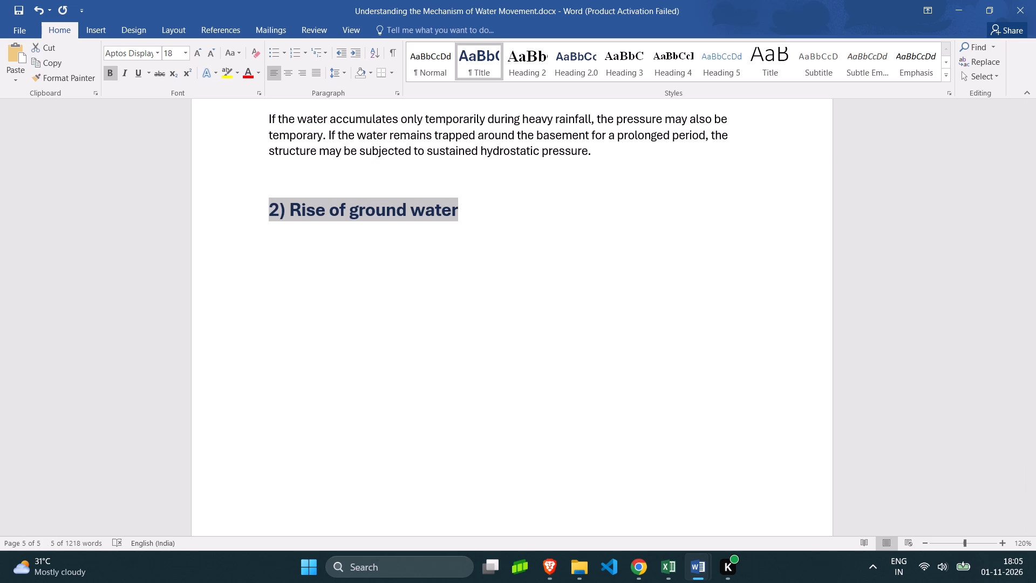
click(214, 53)
click(214, 53)
click(557, 226)
Enlarge the "1) Precipitation Water" heading to 16 pt.
scroll(389, 234, up, 4)
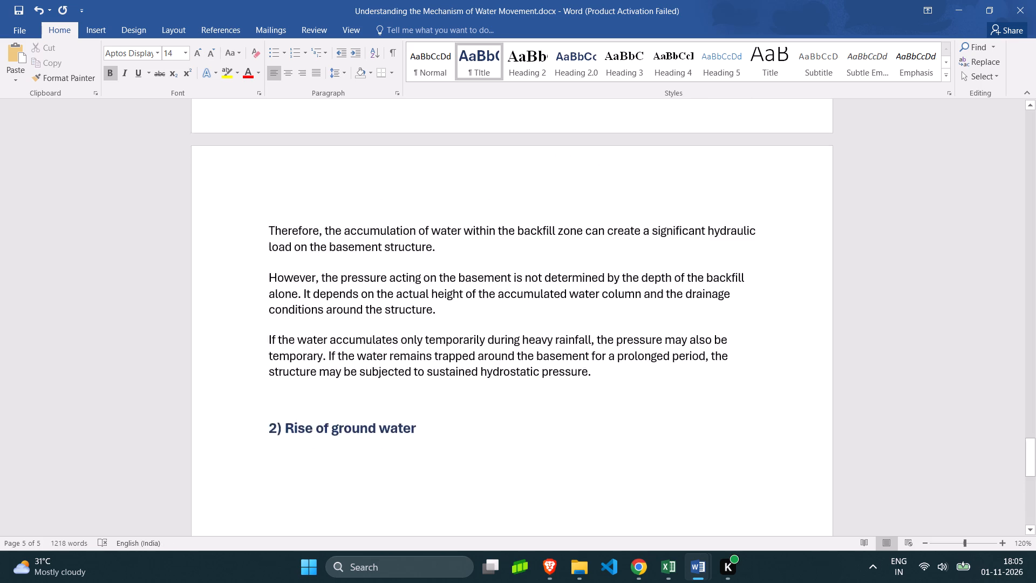
scroll(389, 234, up, 3)
scroll(390, 234, up, 20)
scroll(390, 234, up, 5)
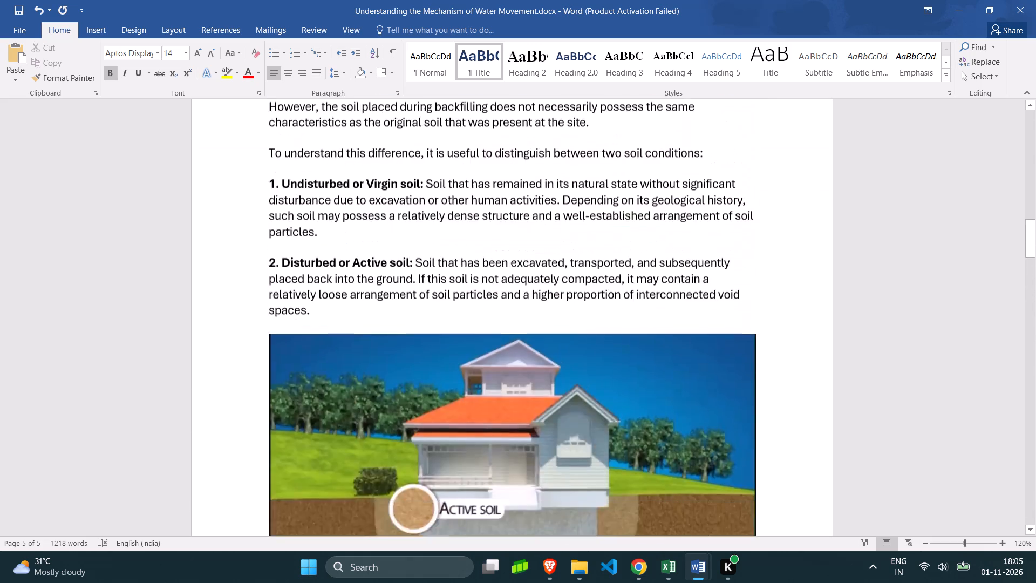
scroll(390, 234, up, 16)
scroll(390, 234, down, 2)
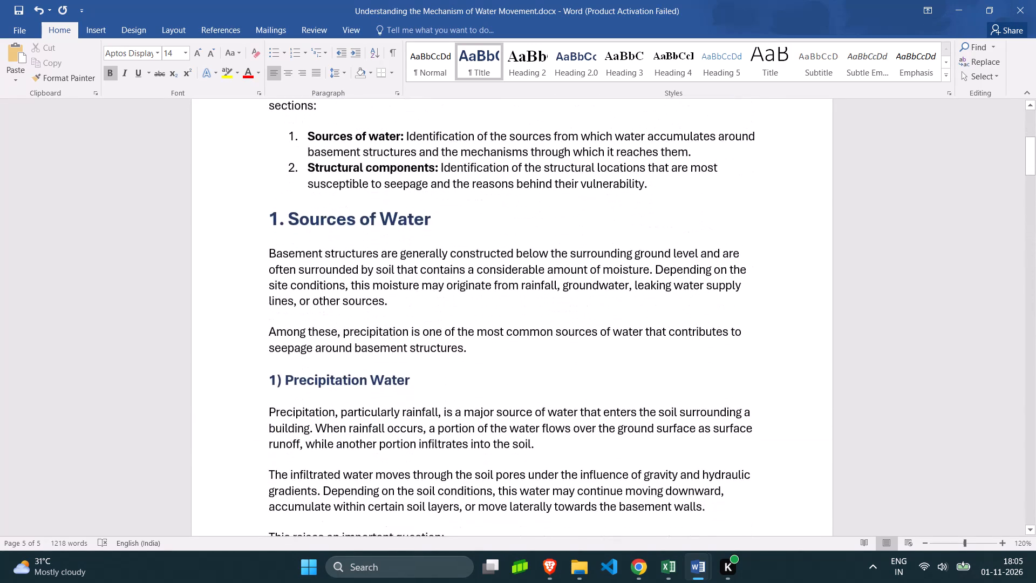
click(342, 381)
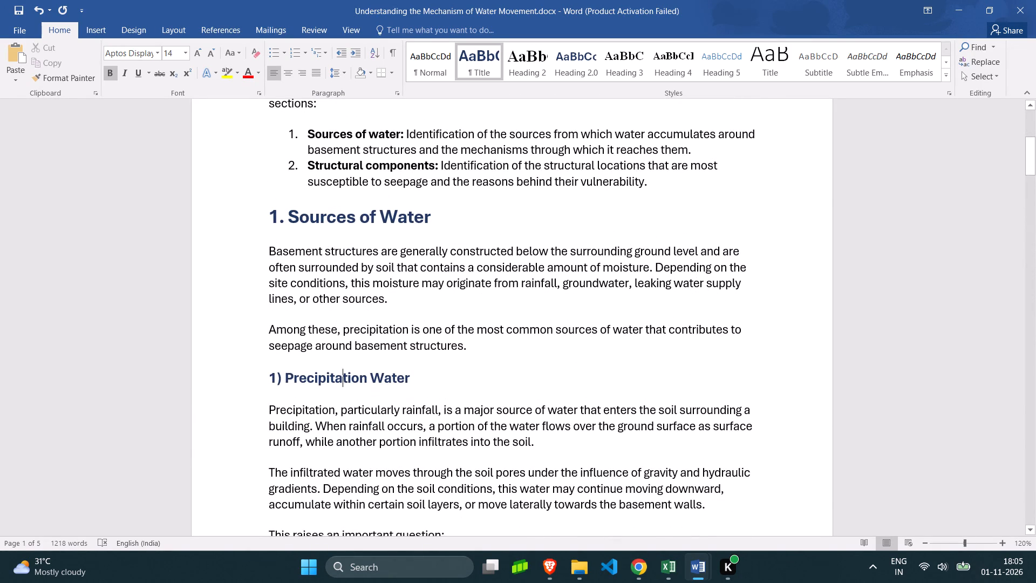
click(217, 384)
click(202, 56)
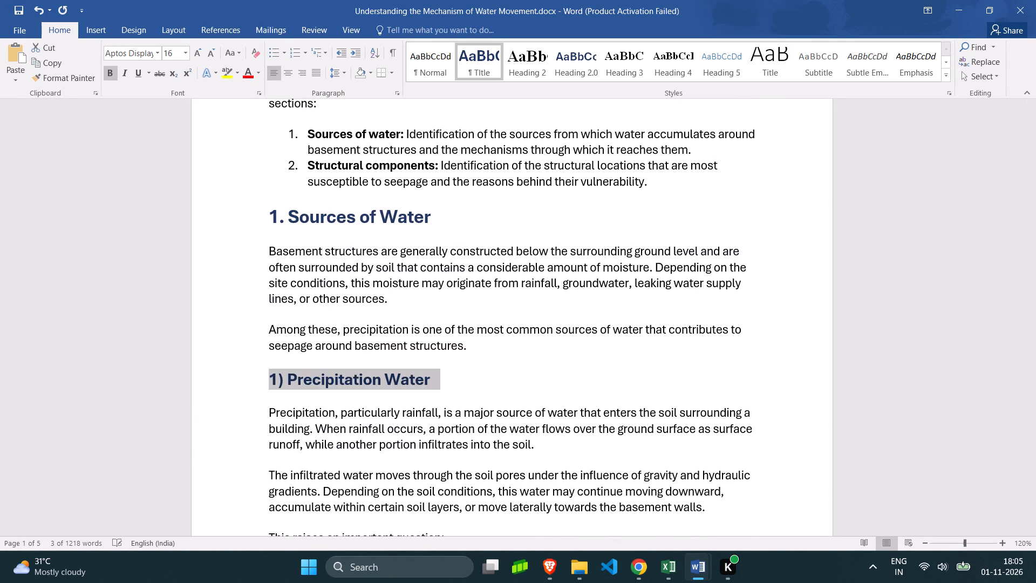
Enlarge the "2) Rise of ground water" heading near the document's end to 16 pt.
scroll(381, 347, down, 19)
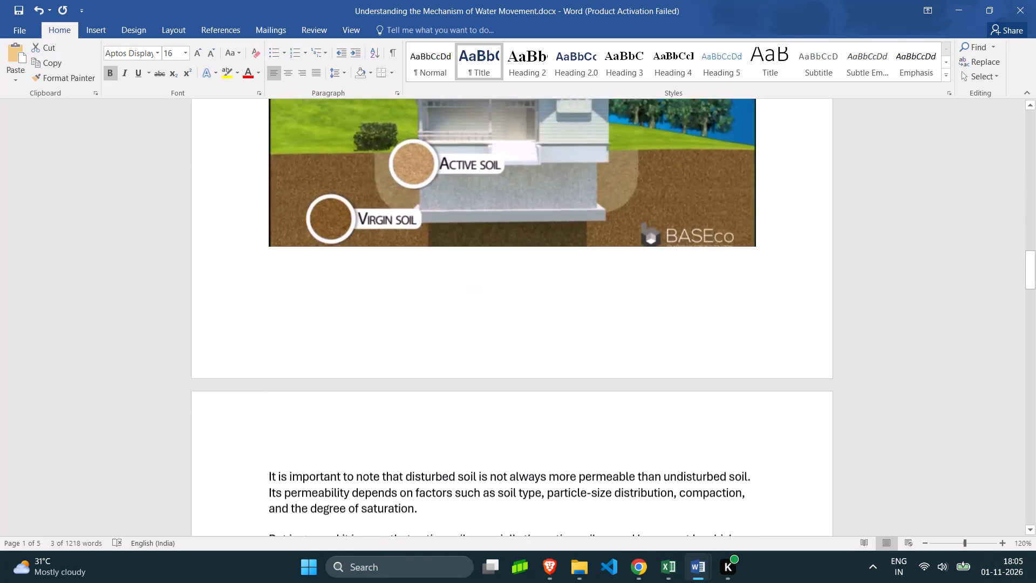
scroll(380, 333, down, 12)
scroll(372, 344, down, 11)
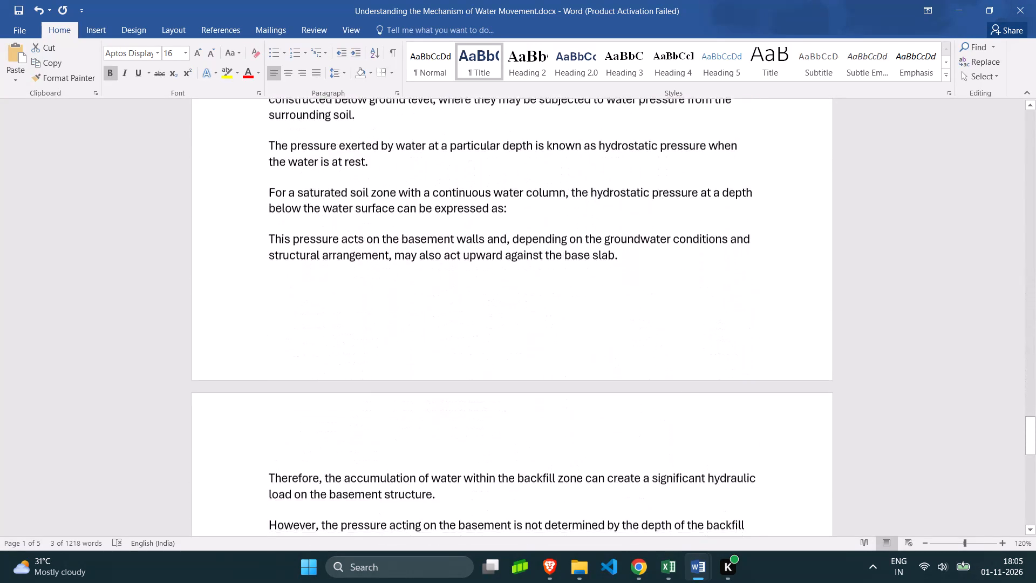
scroll(372, 344, down, 5)
scroll(372, 344, up, 3)
click(229, 359)
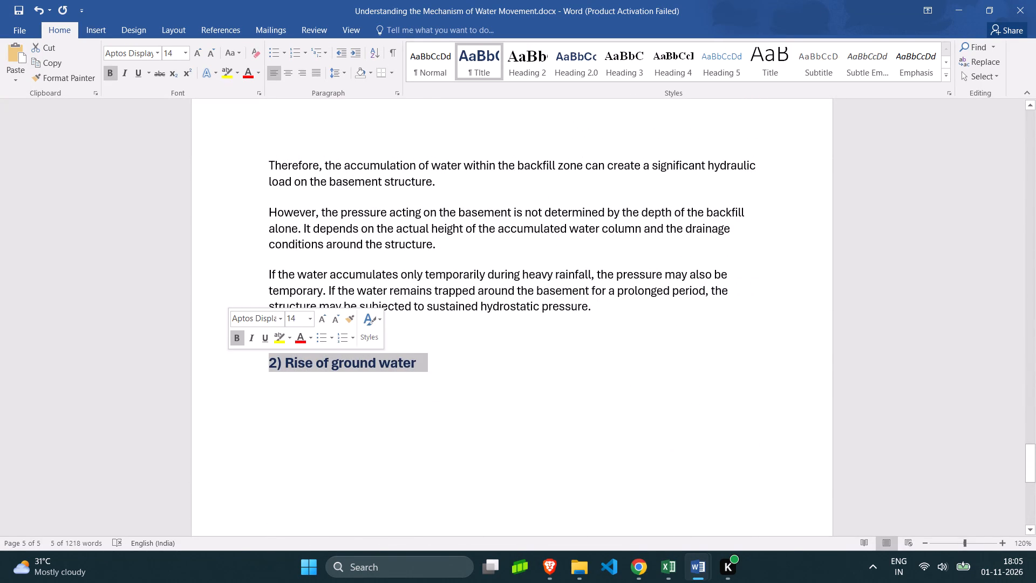
click(196, 57)
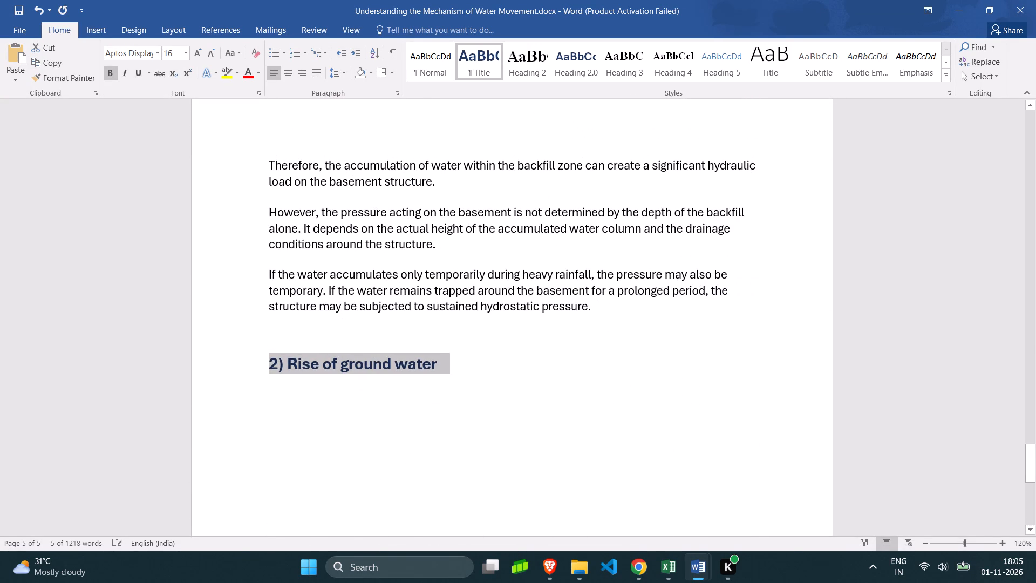
click(446, 381)
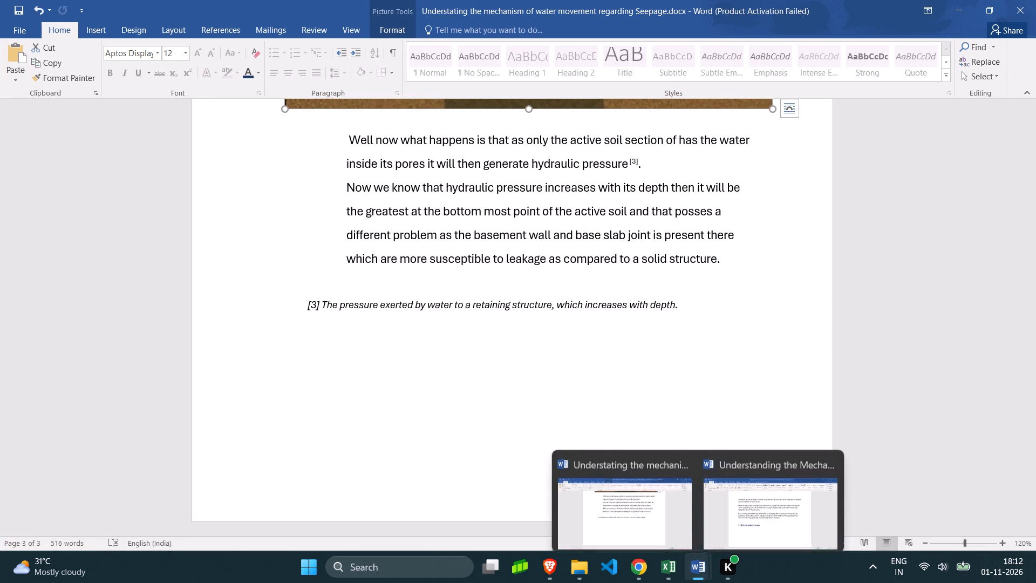
click(759, 497)
drag(446, 362, 269, 372)
key(ctrl+c)
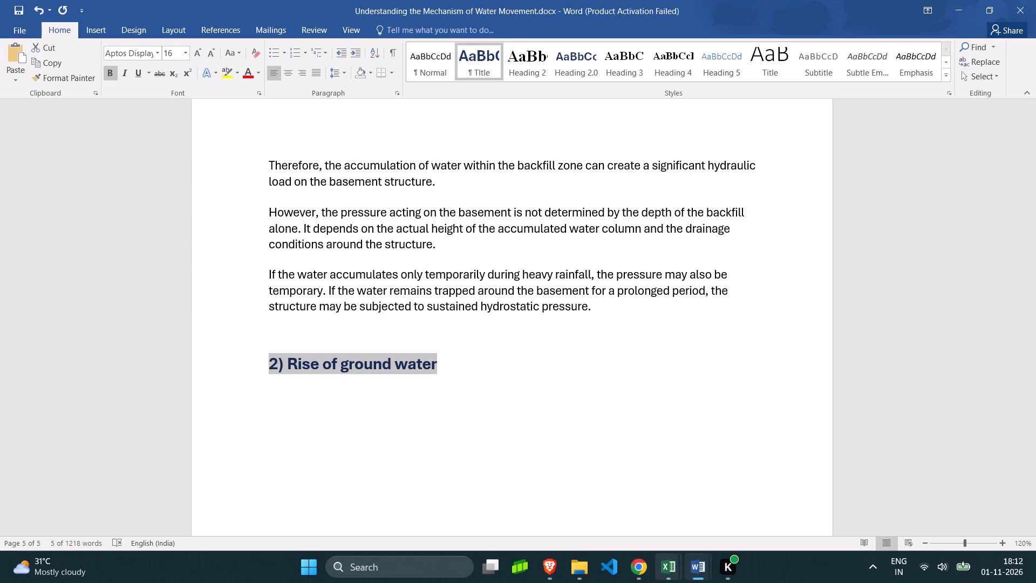
click(633, 511)
click(453, 392)
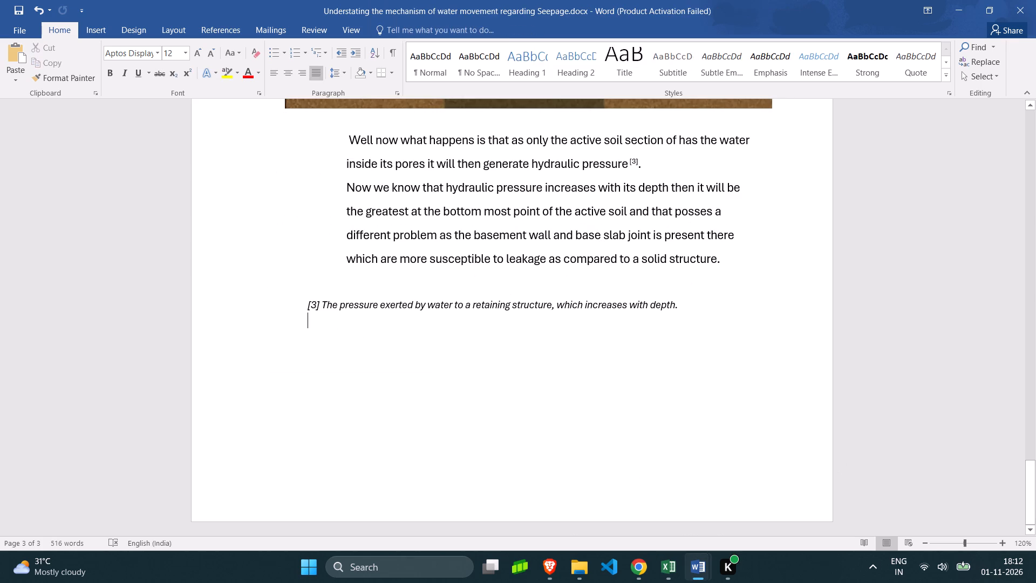
key(Return)
key(Return)
key(ctrl+v)
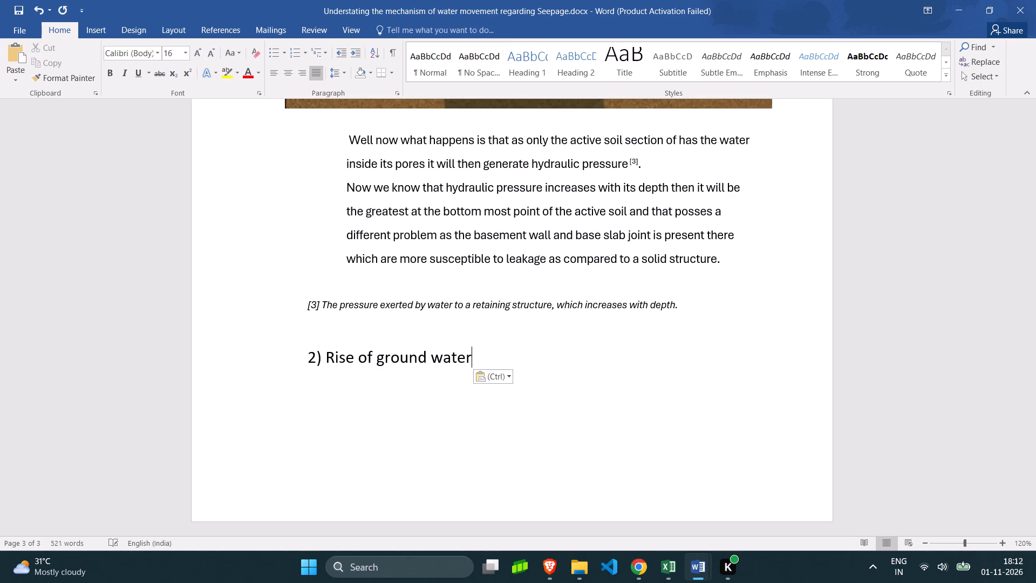
key(space)
text(table)
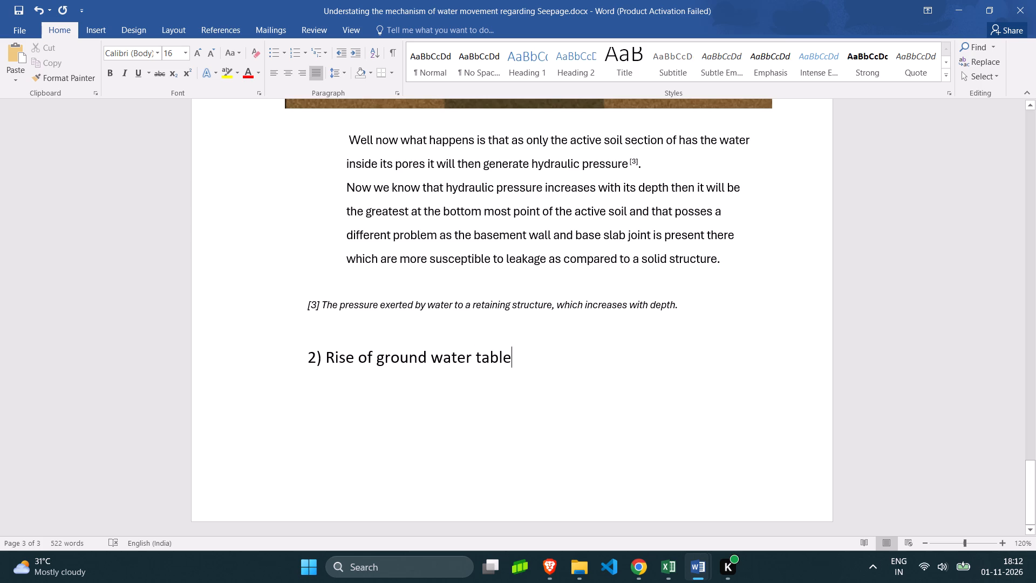
Start an empty, unnumbered paragraph below the "Rise of ground water table" heading.
key(shift+Return)
key(ctrl+z)
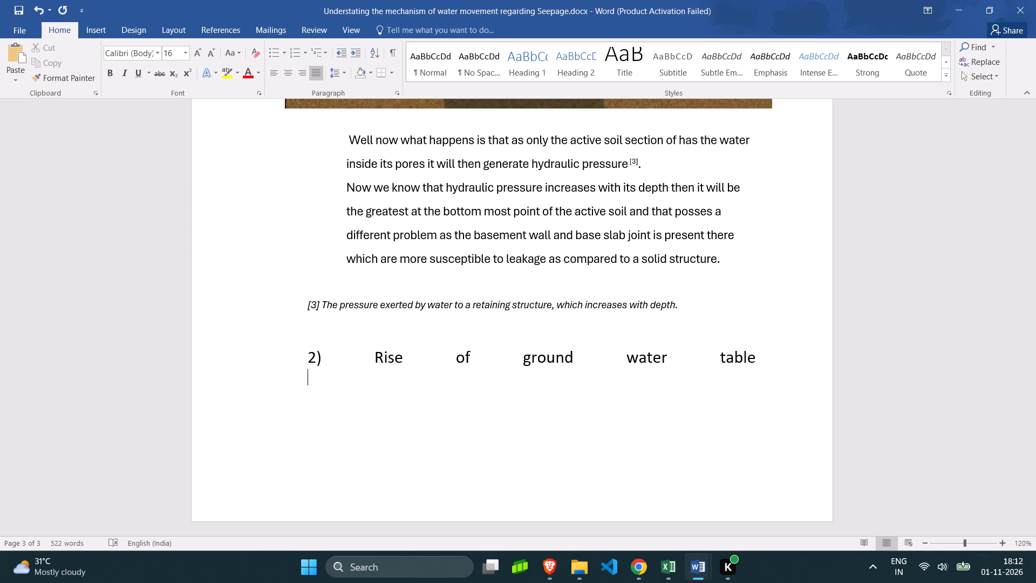
key(Return)
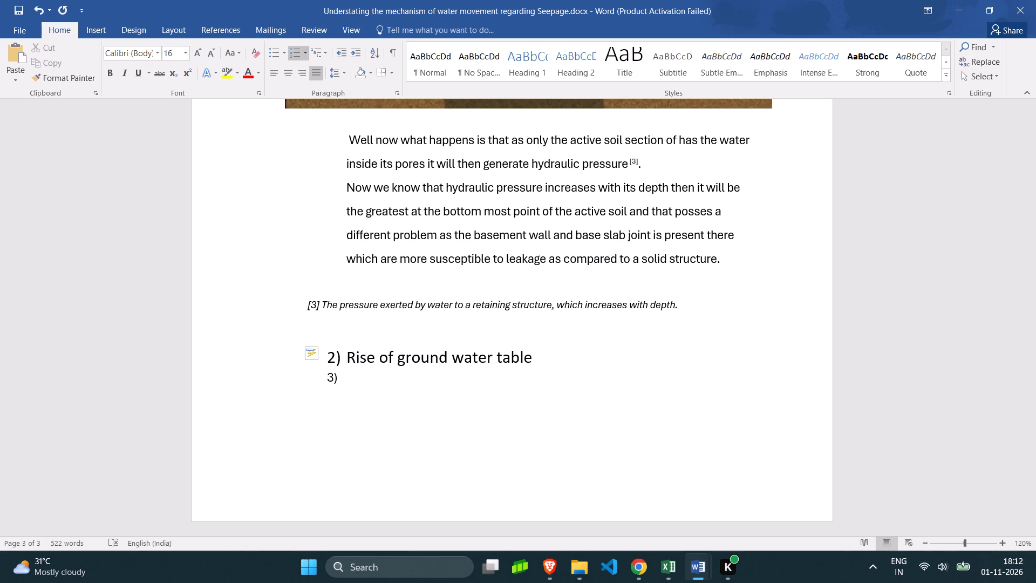
key(backslash)
key(BackSpace)
key(BackSpace)
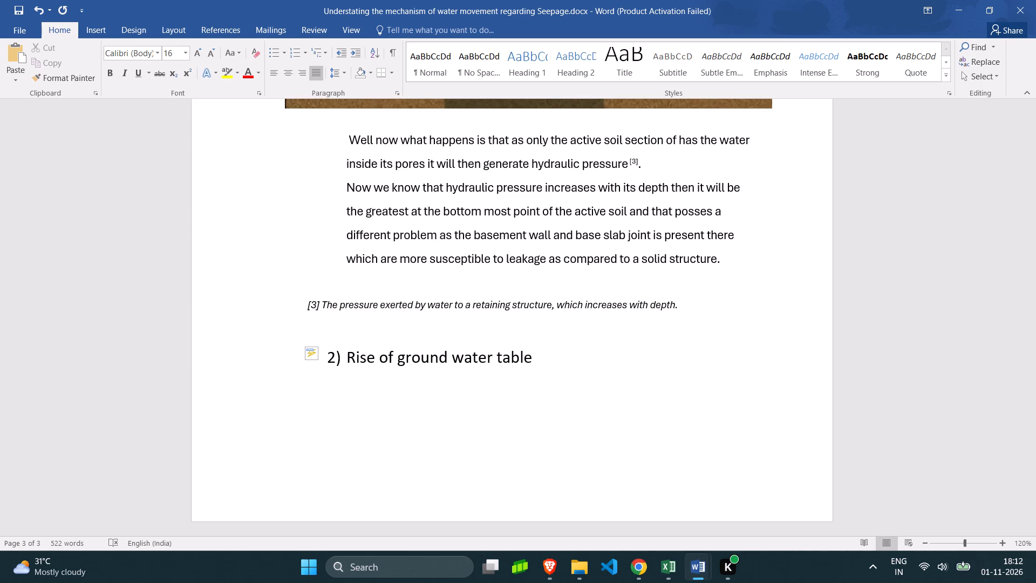
key(Return)
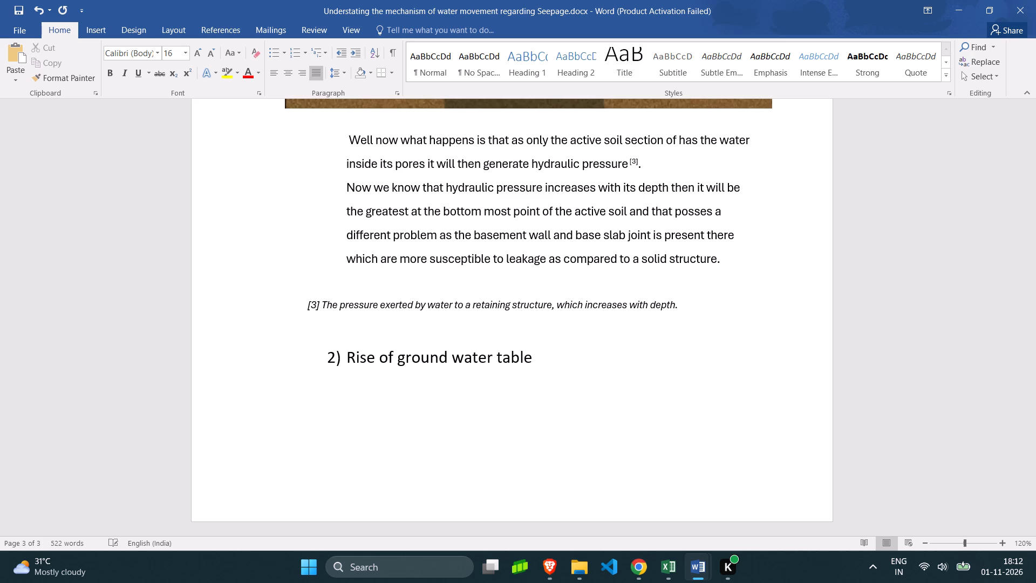